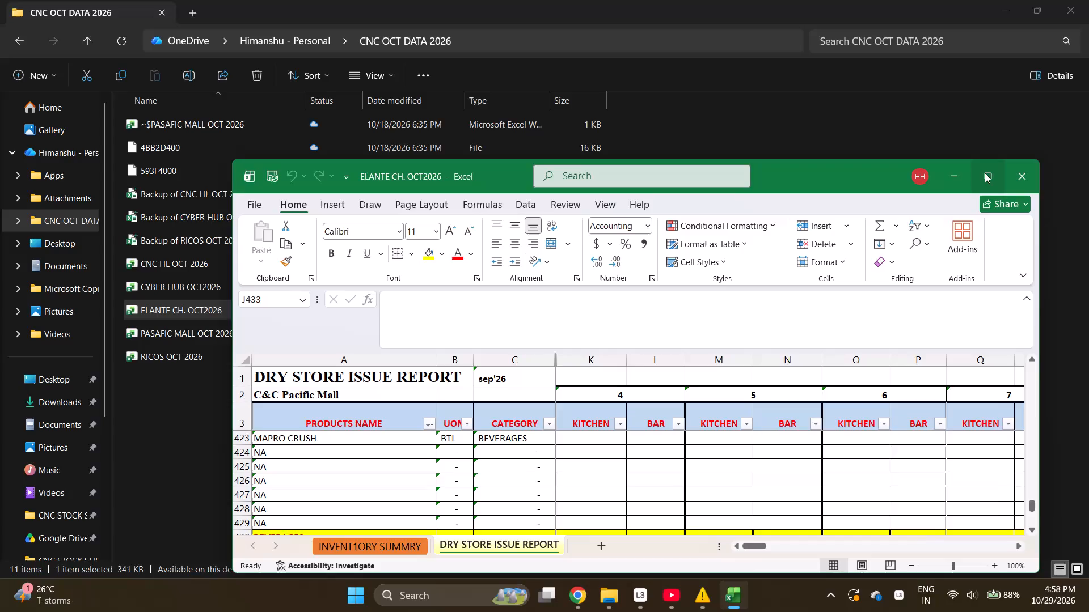
Unhide the PURCHASE DRY STORE and SUPPLIER RECORD sheets in the maximized ELANTE CH. OCT2026 workbook.
{"action": "left_click", "coordinate": [985, 173]}
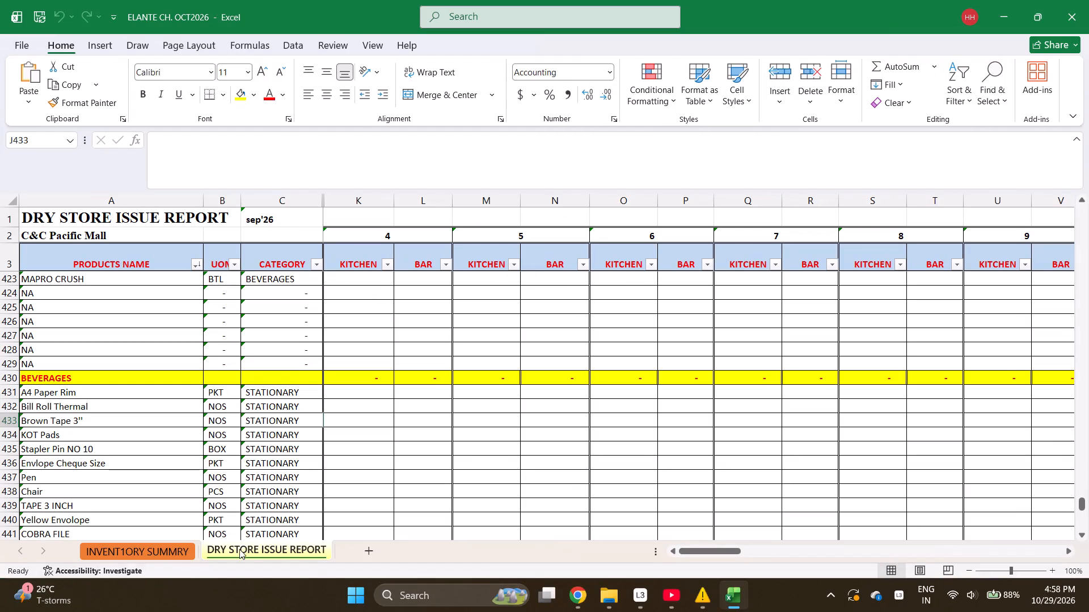
{"action": "left_click", "coordinate": [114, 551]}
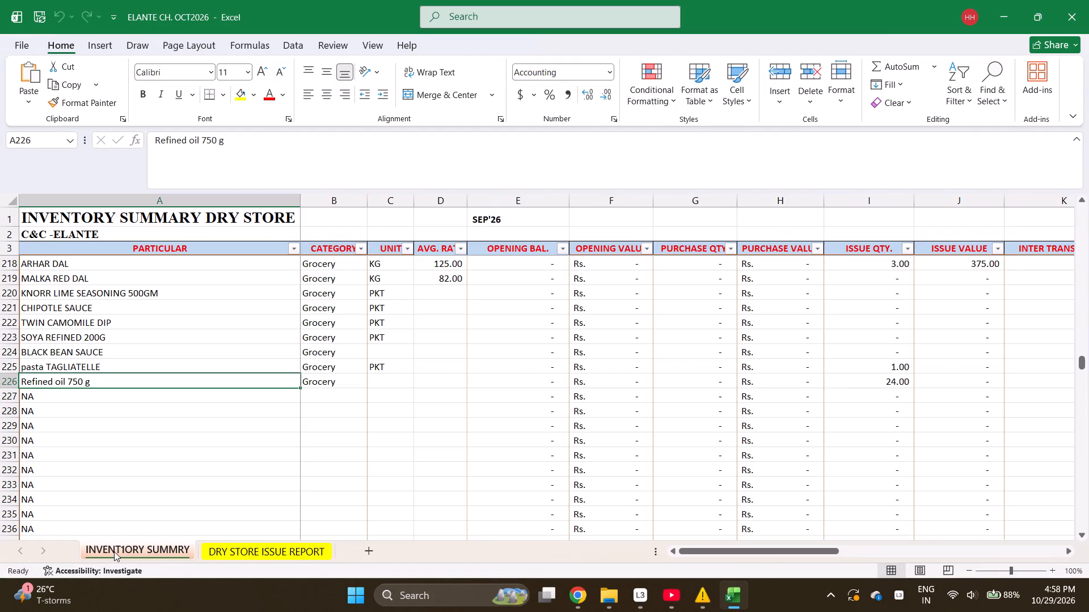
{"action": "left_click", "coordinate": [226, 548]}
{"action": "right_click", "coordinate": [226, 548]}
{"action": "left_click", "coordinate": [260, 515]}
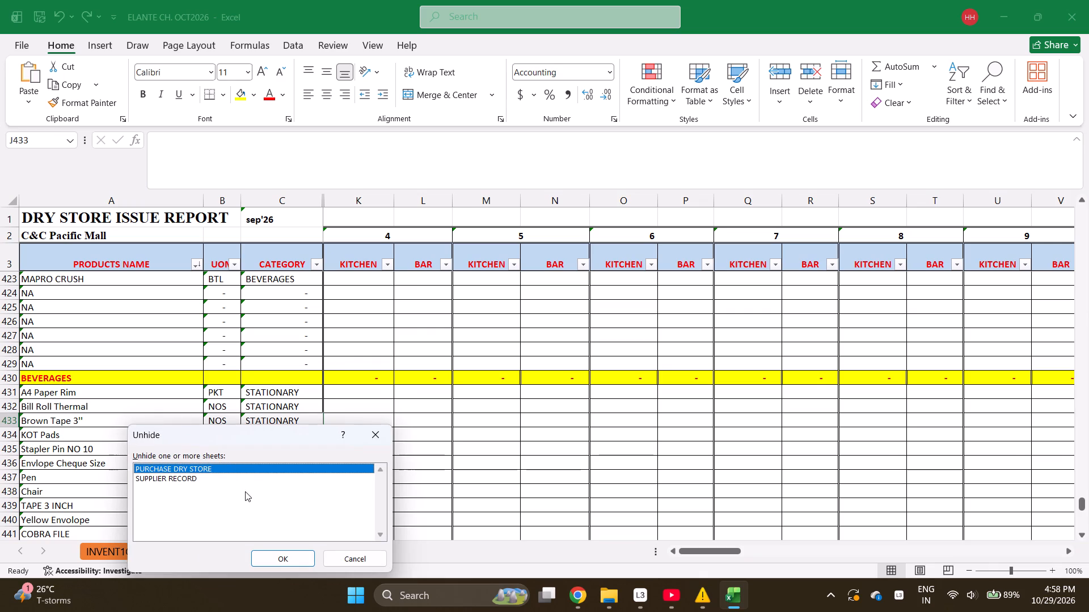
{"action": "key", "text": "shift+Down"}
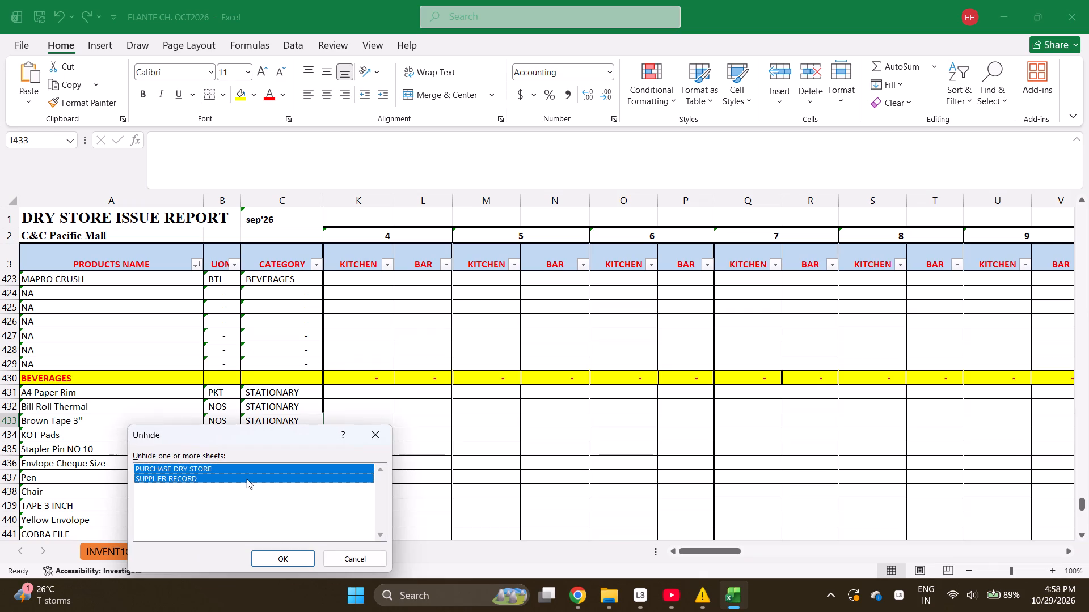
{"action": "key", "text": "Return"}
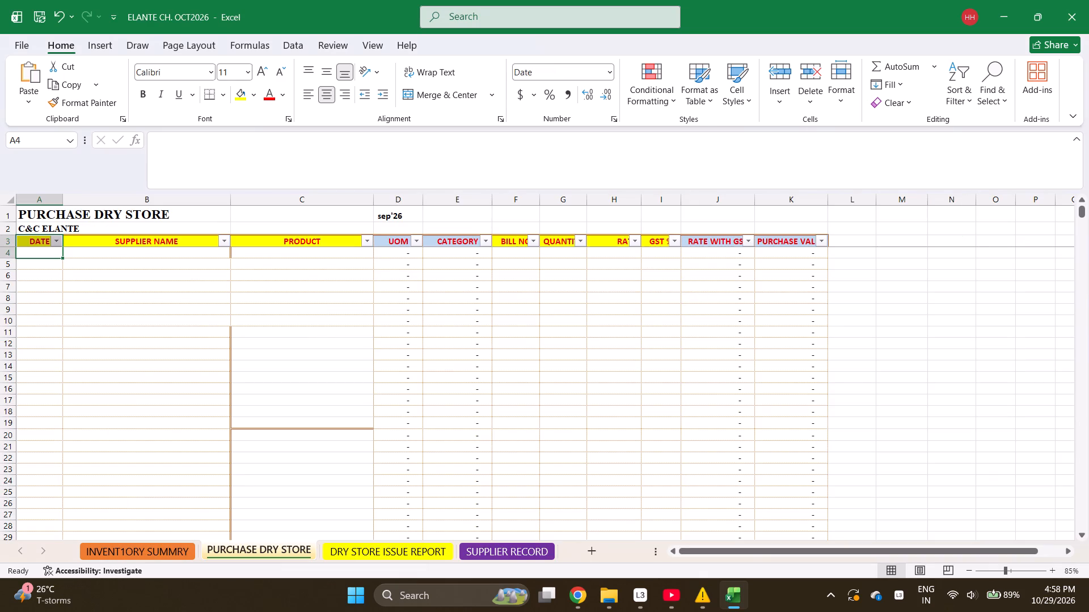
Hide the SUPPLIER RECORD sheet again.
{"action": "scroll", "coordinate": [266, 396], "scroll_direction": "up", "scroll_amount": 2}
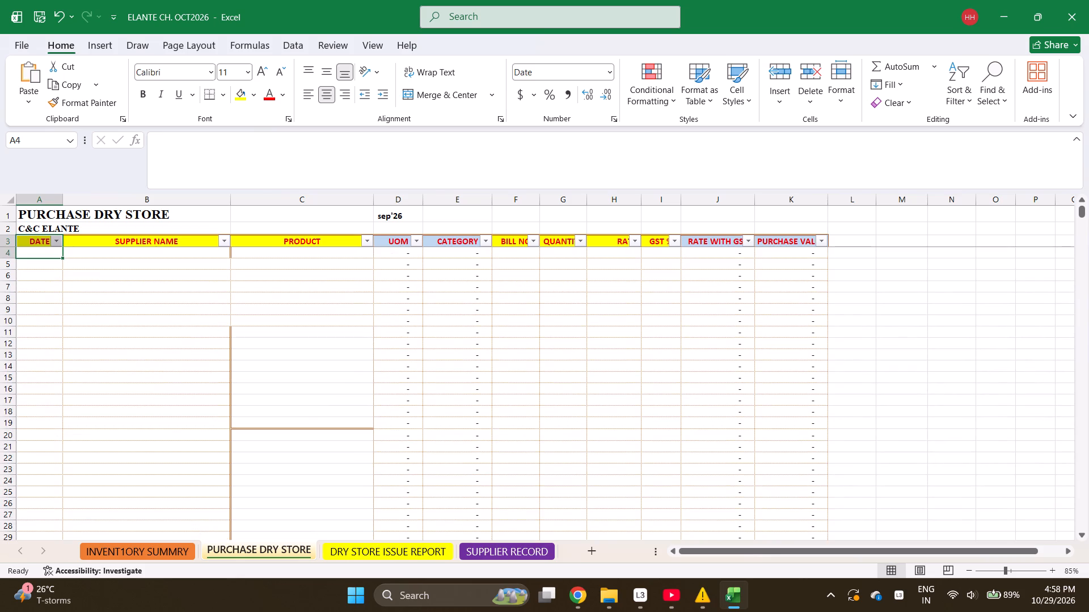
{"action": "right_click", "coordinate": [496, 545]}
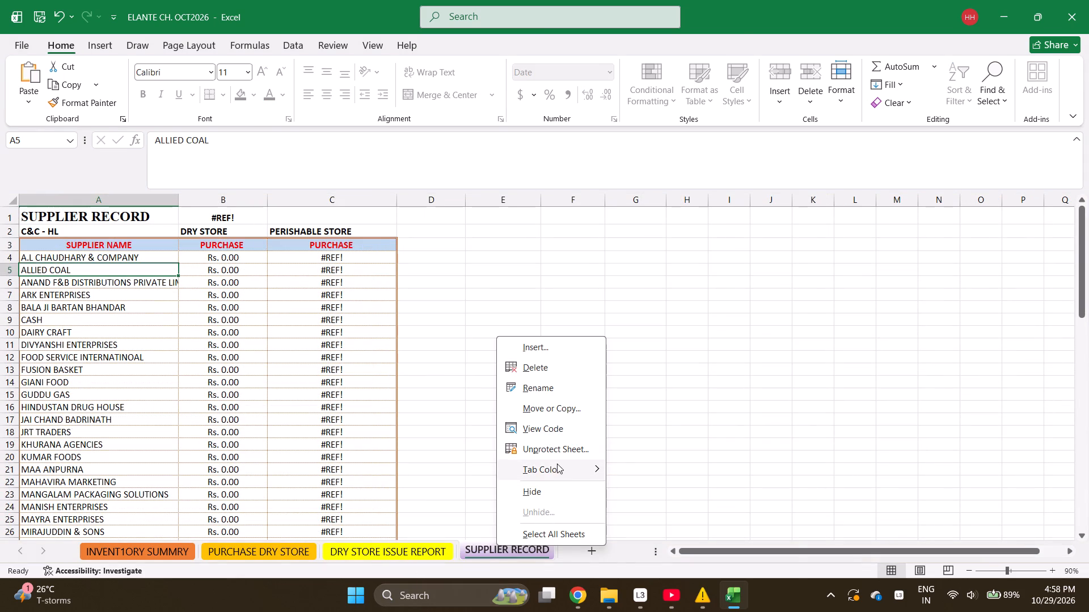
{"action": "left_click", "coordinate": [548, 493]}
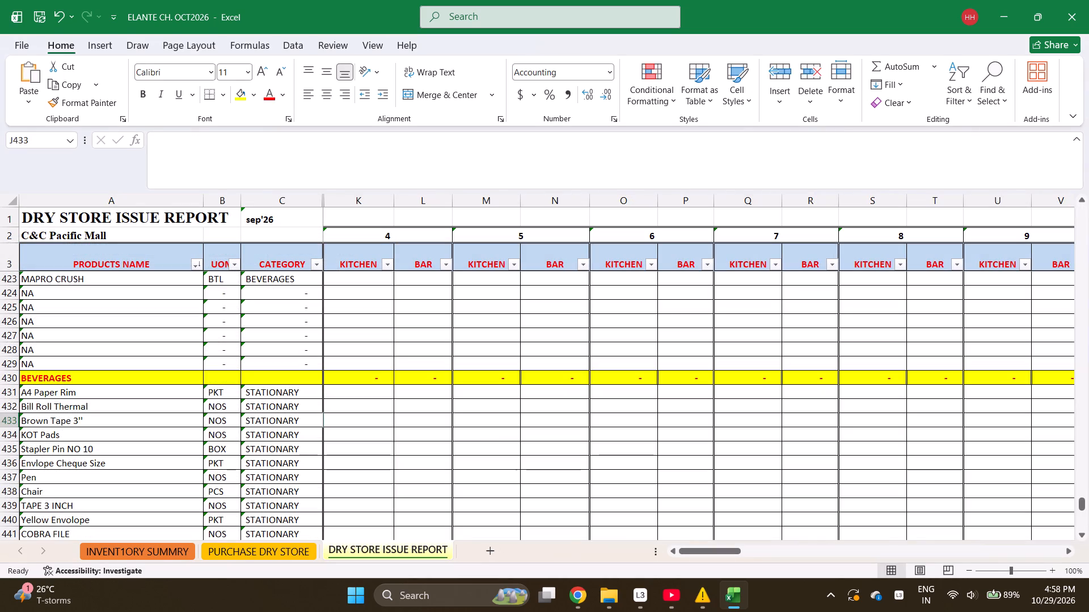
Go to the PURCHASE DRY STORE sheet and select the first empty DATE cell, A4.
{"action": "left_click", "coordinate": [261, 555]}
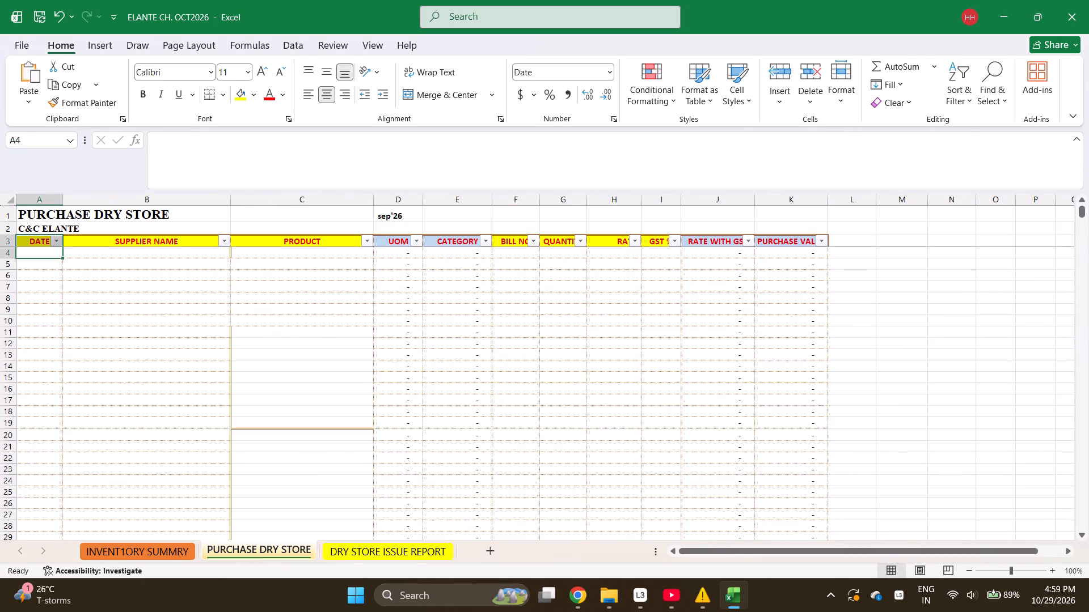
{"action": "left_click", "coordinate": [26, 258]}
{"action": "left_click", "coordinate": [26, 258]}
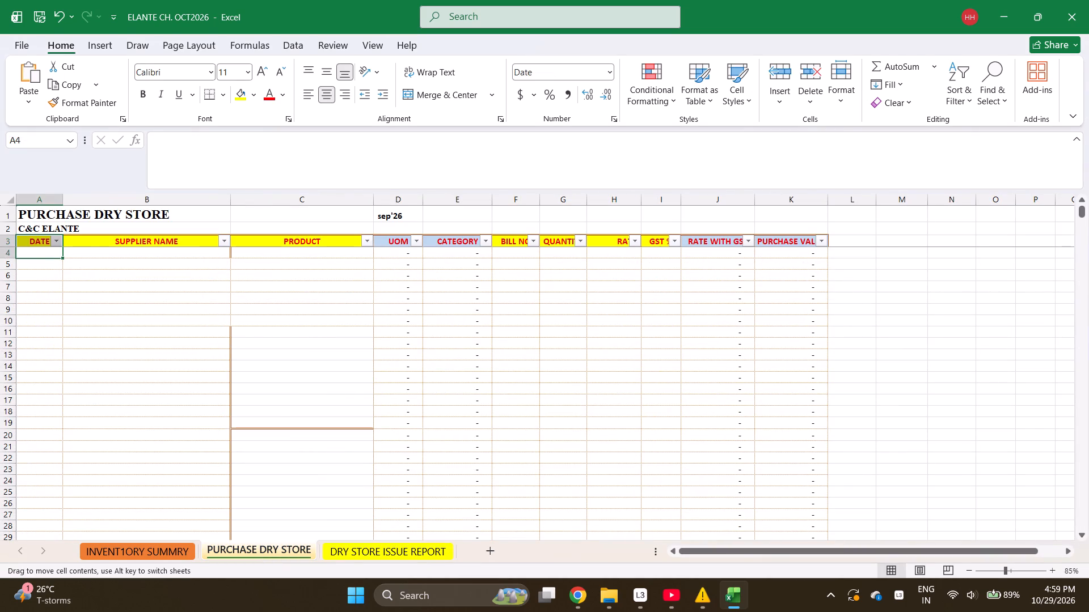
{"action": "left_click", "coordinate": [37, 279]}
{"action": "left_click", "coordinate": [46, 255]}
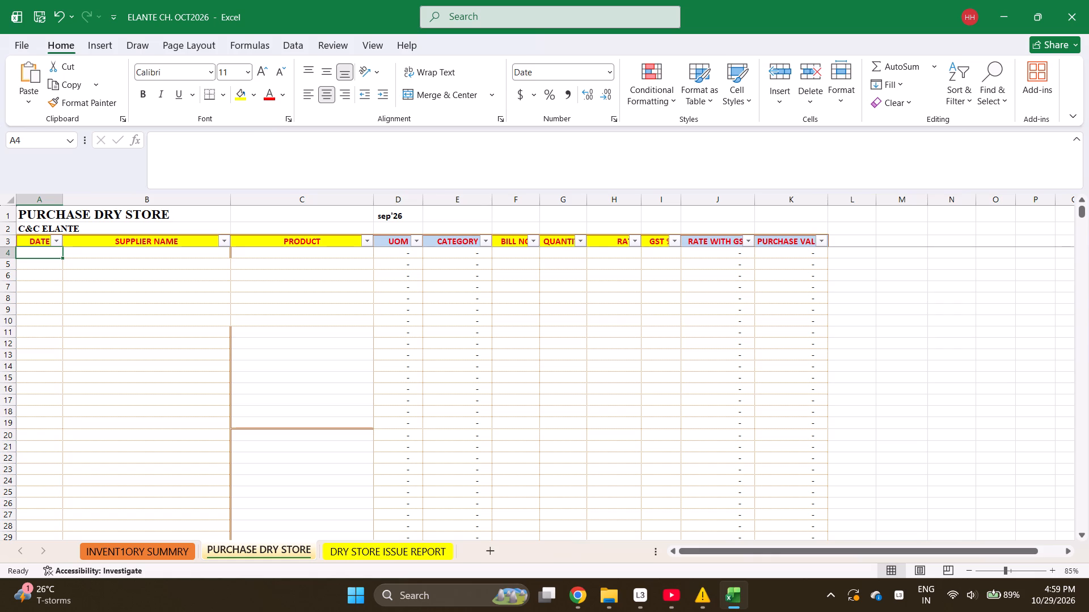
{"action": "scroll", "coordinate": [46, 255], "scroll_direction": "up", "scroll_amount": 1}
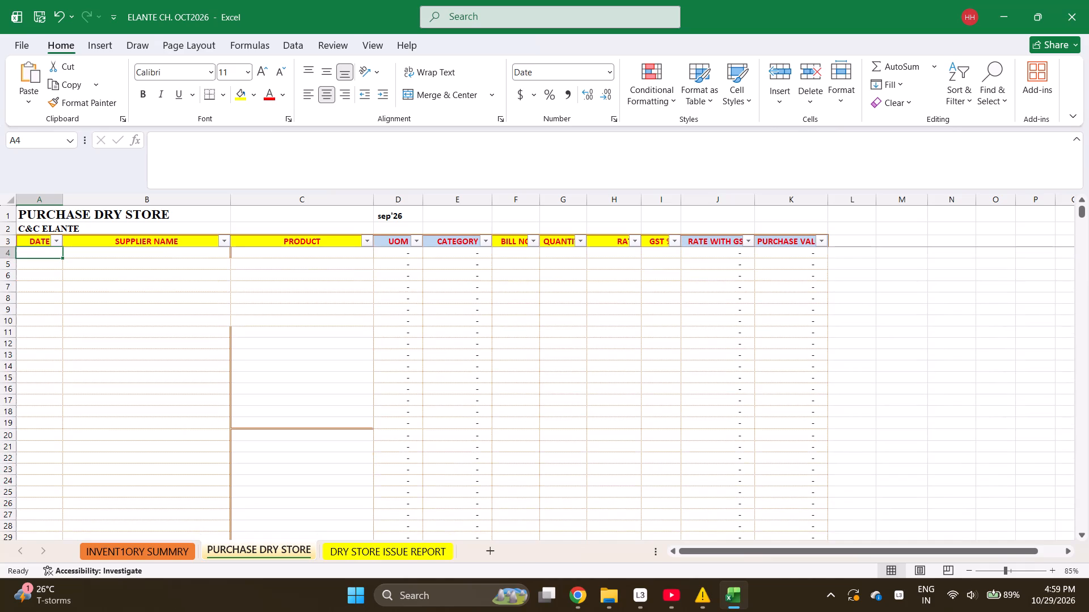
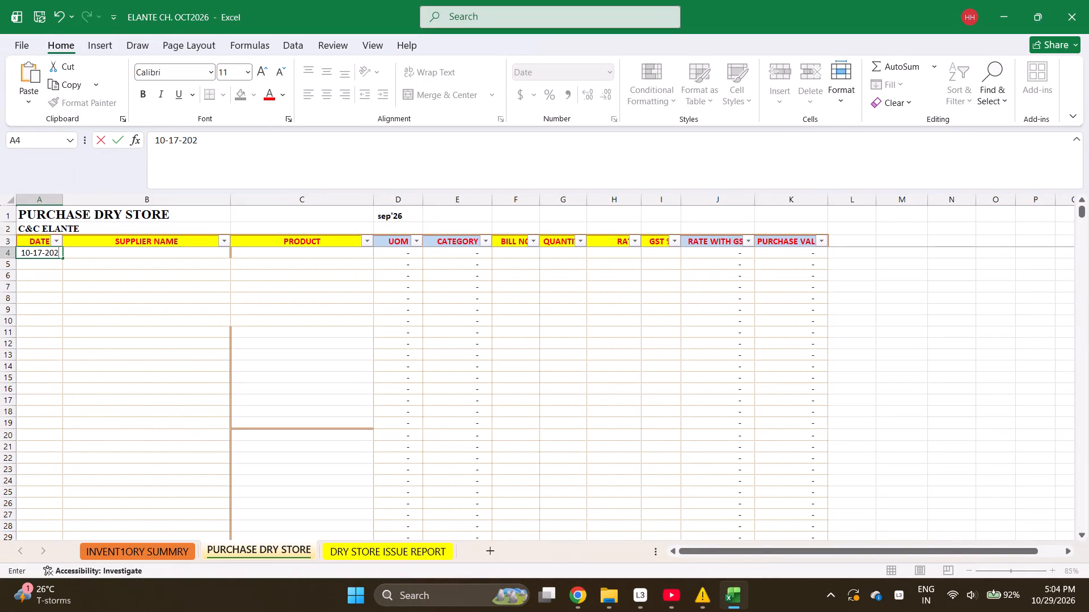
Complete the first purchase row's DATE entry in A4 as 10-17-2026 and move to its SUPPLIER NAME cell.
{"action": "key", "text": "6"}
{"action": "key", "text": "Right"}
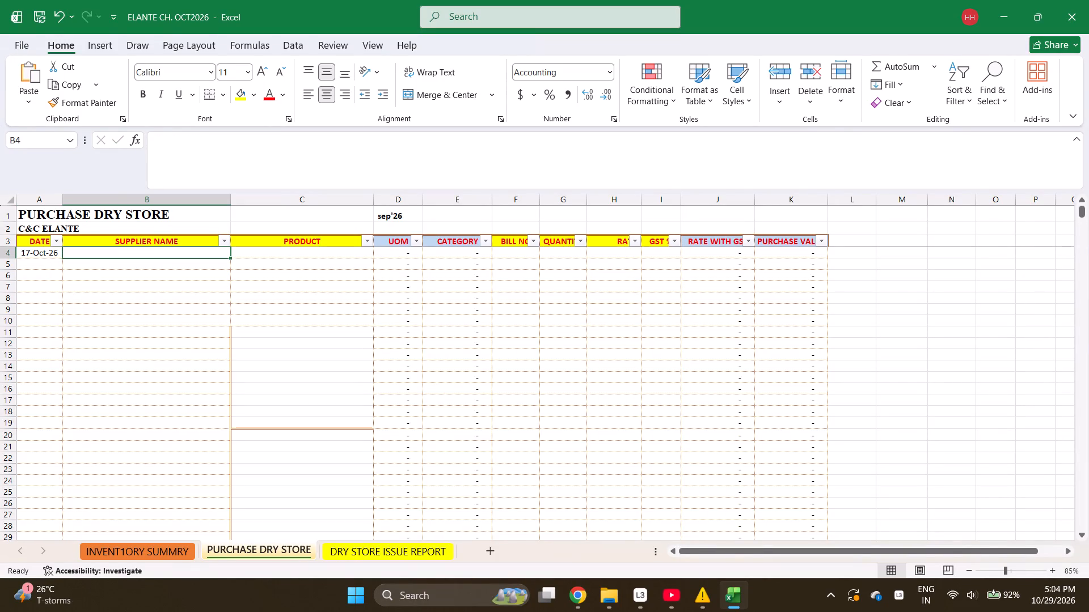
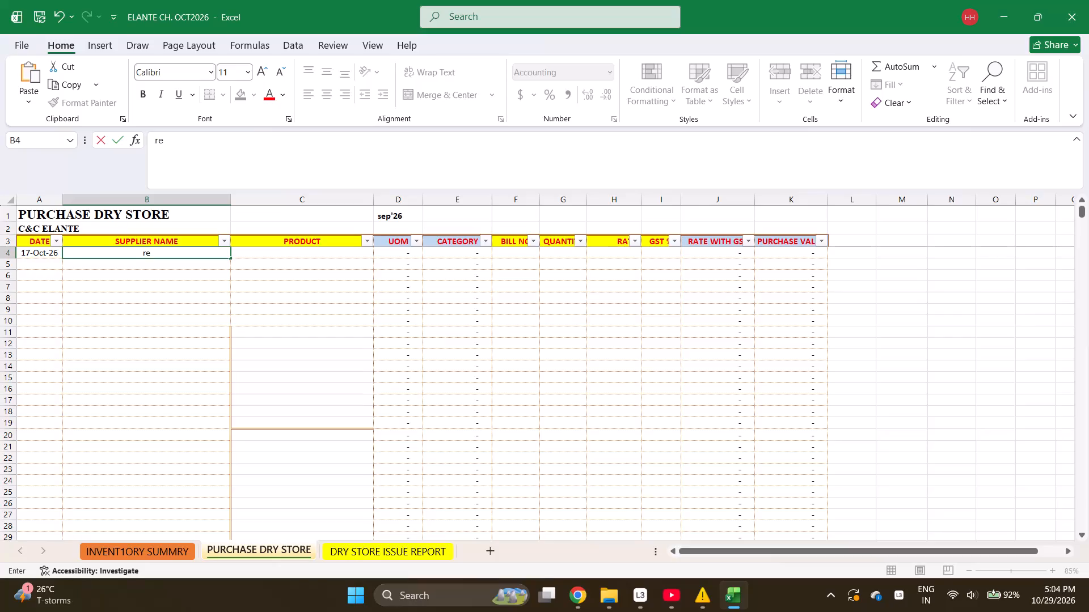
Enter RELIANCE as the supplier name in B4.
{"action": "key", "text": "BackSpace"}
{"action": "key", "text": "BackSpace"}
{"action": "type", "text": "RELI"}
{"action": "type", "text": "ANCE"}
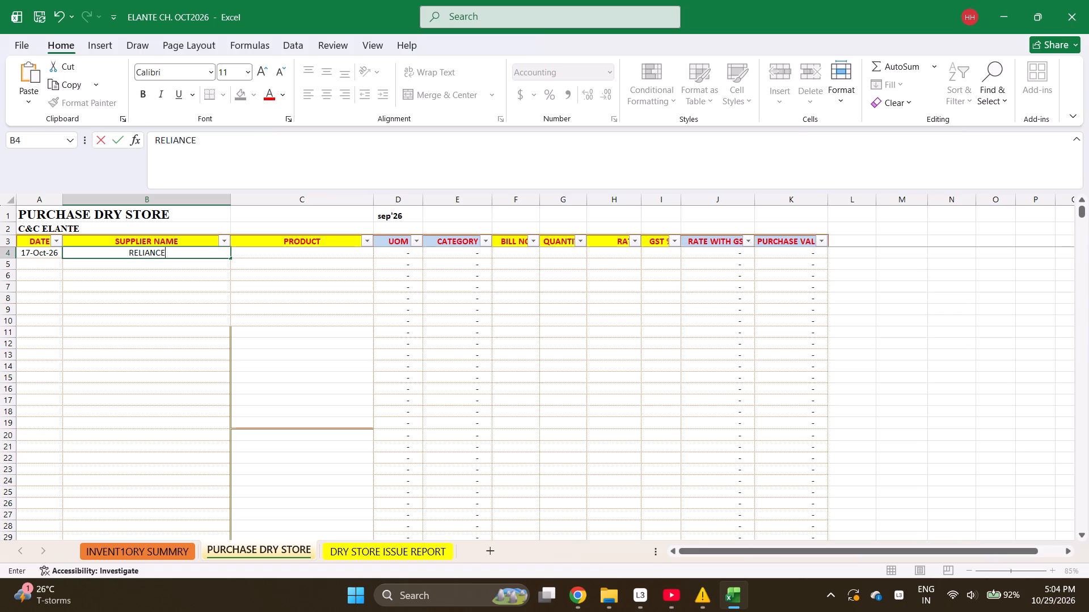
{"action": "key", "text": "Right"}
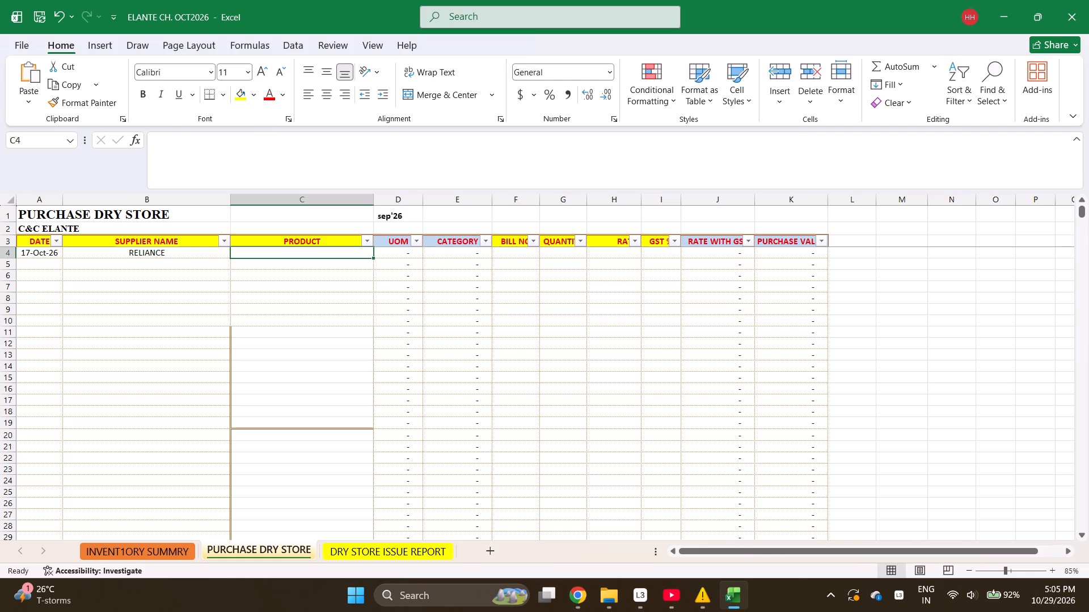
Enter SALT in C4 and CONDENSED MILK in C5 as the first two products.
{"action": "type", "text": "SAL"}
{"action": "key", "text": "t"}
{"action": "key", "text": "Return"}
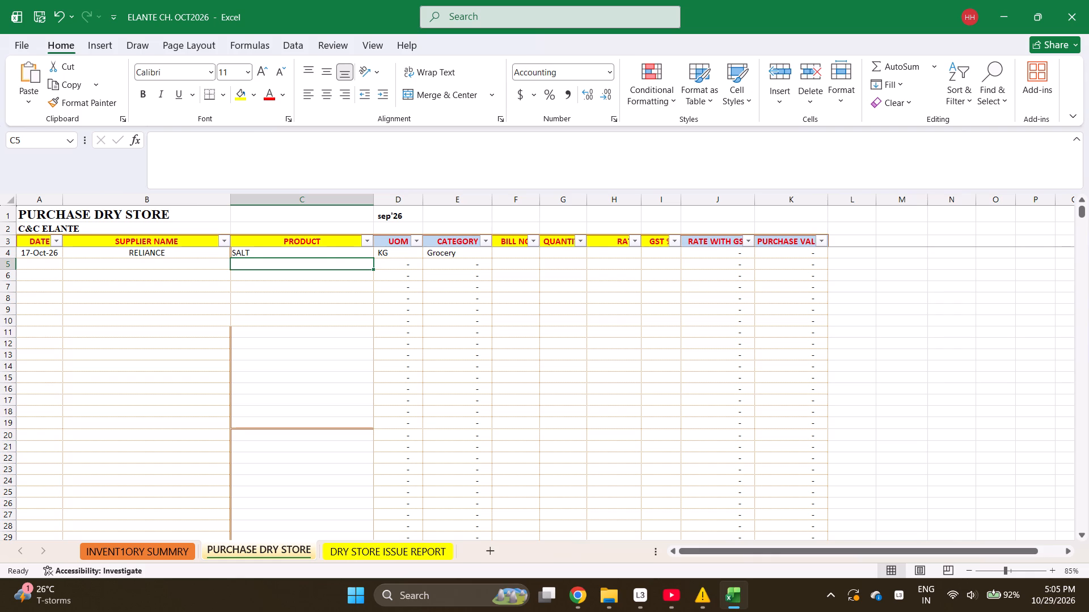
{"action": "type", "text": "CONDENSED MILK"}
{"action": "key", "text": "Return"}
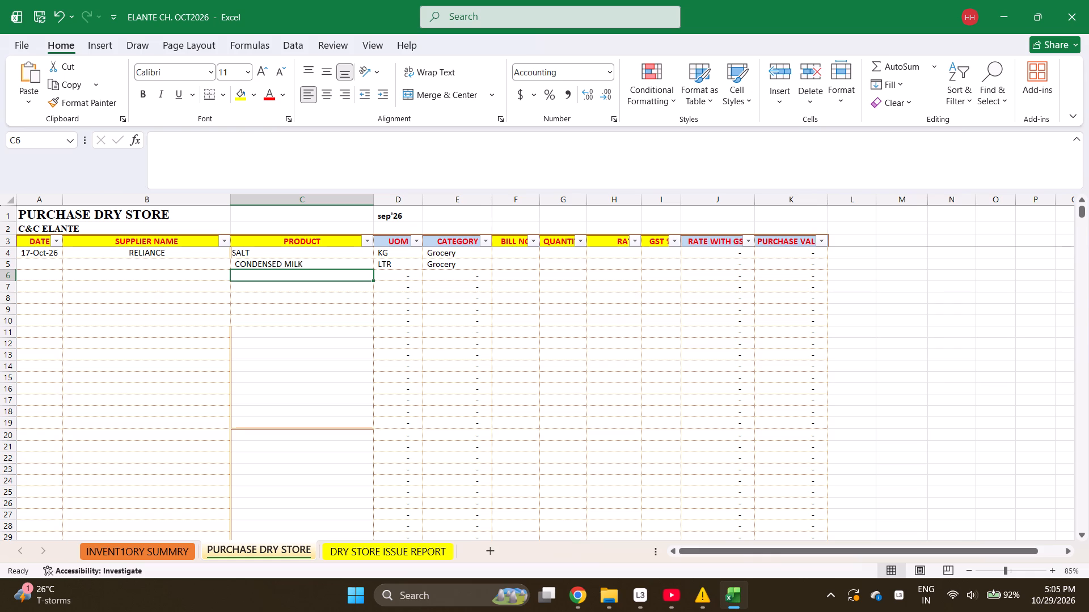
Search the inventory summary sheet for HALDI and copy the Haldi Powder item name into PRODUCT cell C6 of PURCHASE DRY STORE.
{"action": "key", "text": "ctrl+Page_Up"}
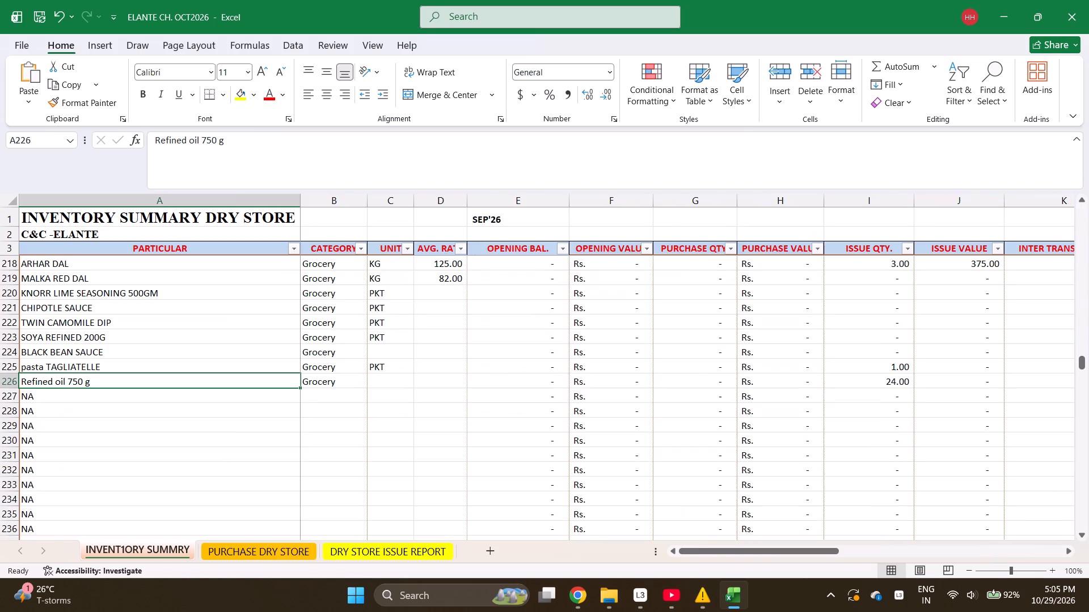
{"action": "key", "text": "ctrl+f"}
{"action": "key", "text": "f"}
{"action": "key", "text": "BackSpace"}
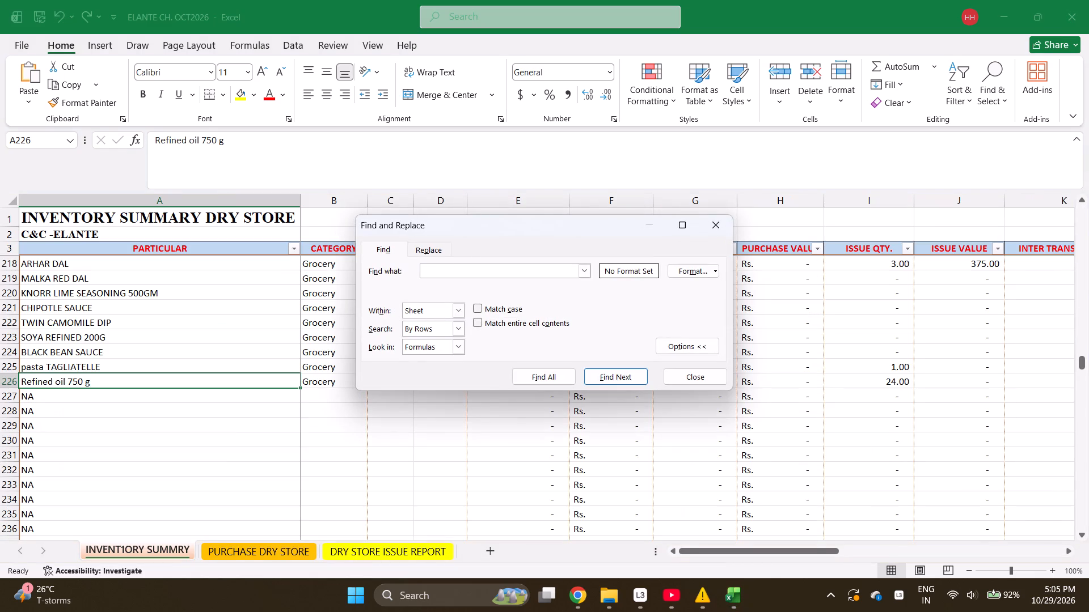
{"action": "type", "text": "HALDI"}
{"action": "key", "text": "Return"}
{"action": "key", "text": "Escape"}
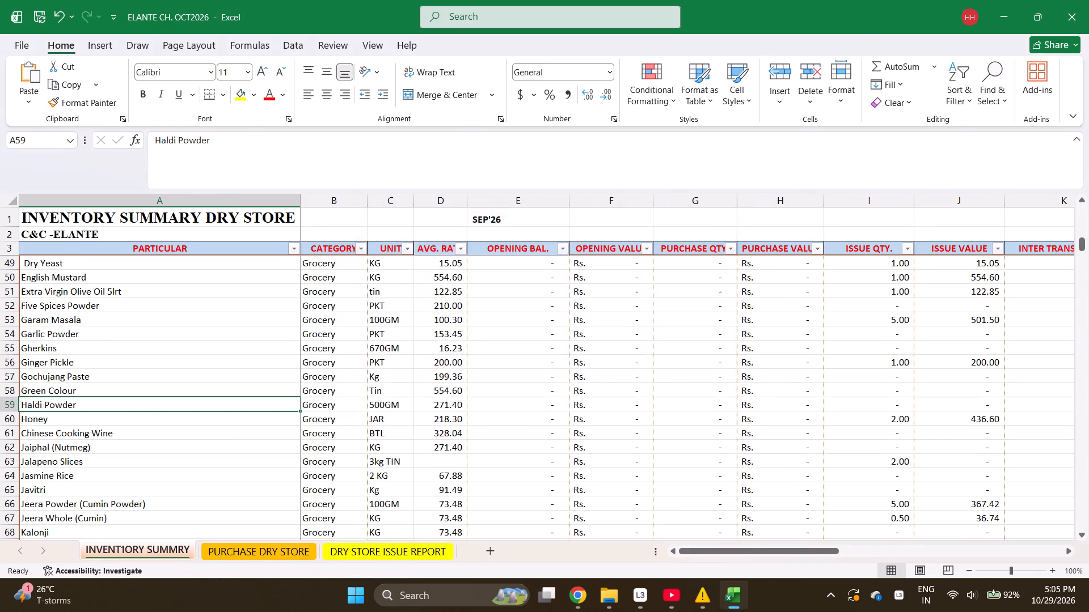
{"action": "key", "text": "ctrl+c"}
{"action": "key", "text": "ctrl+Page_Down"}
{"action": "key", "text": "Return"}
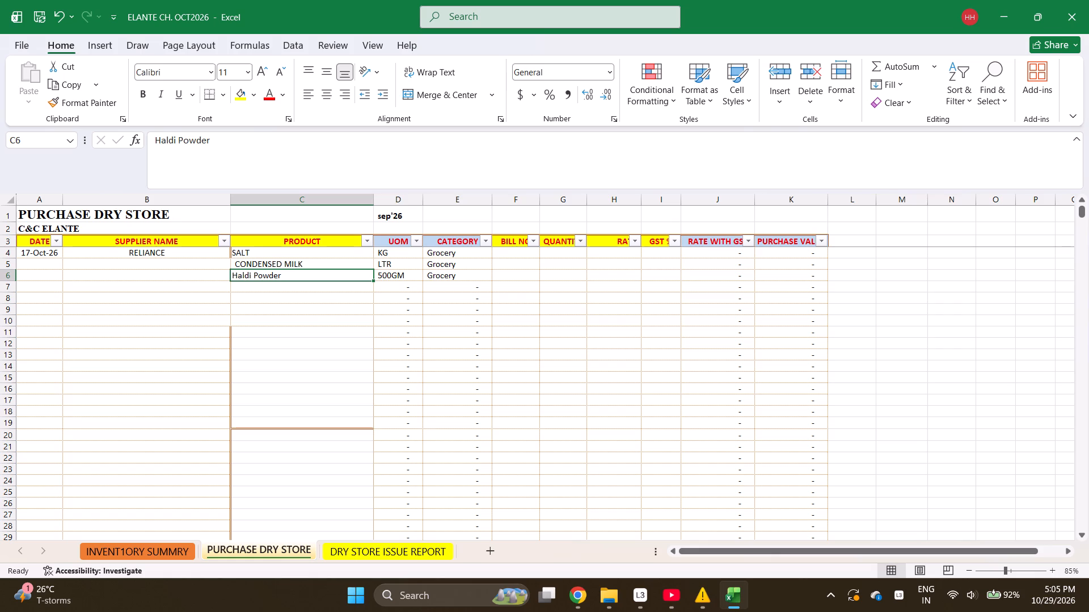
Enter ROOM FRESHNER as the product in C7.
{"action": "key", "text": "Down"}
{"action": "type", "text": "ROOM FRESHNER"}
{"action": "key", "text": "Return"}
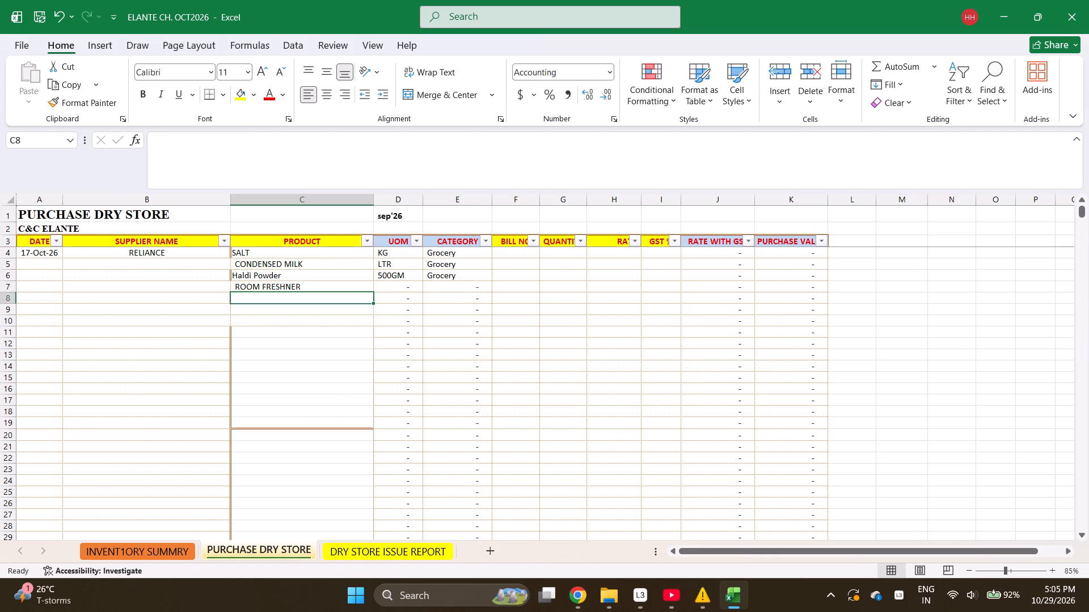
Search the inventory summary sheet for ROOM, refine the search to ROOM F, and copy the Room Freshener item name.
{"action": "key", "text": "ctrl+Page_Up"}
{"action": "key", "text": "ctrl+f"}
{"action": "type", "text": "ROOM"}
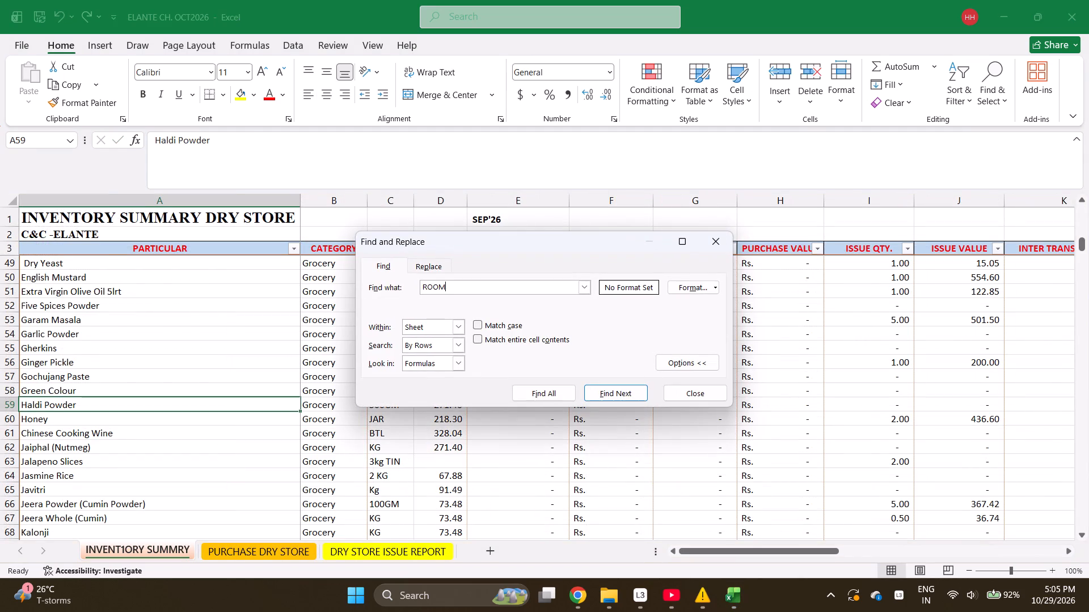
{"action": "key", "text": "Return"}
{"action": "key", "text": "Escape"}
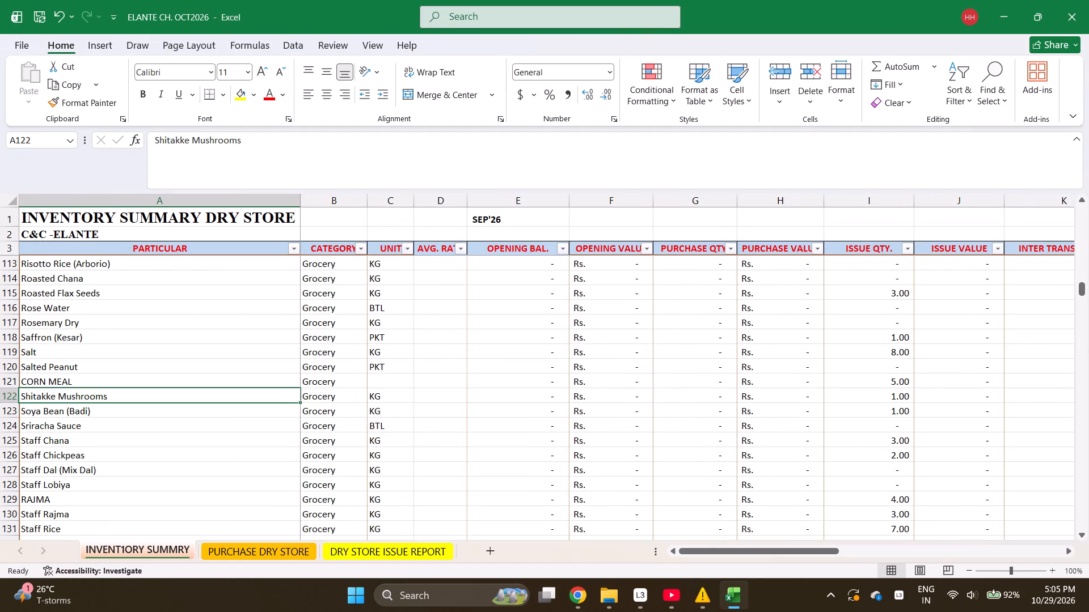
{"action": "key", "text": "ctrl+f"}
{"action": "key", "text": "Return"}
{"action": "key", "text": "Right"}
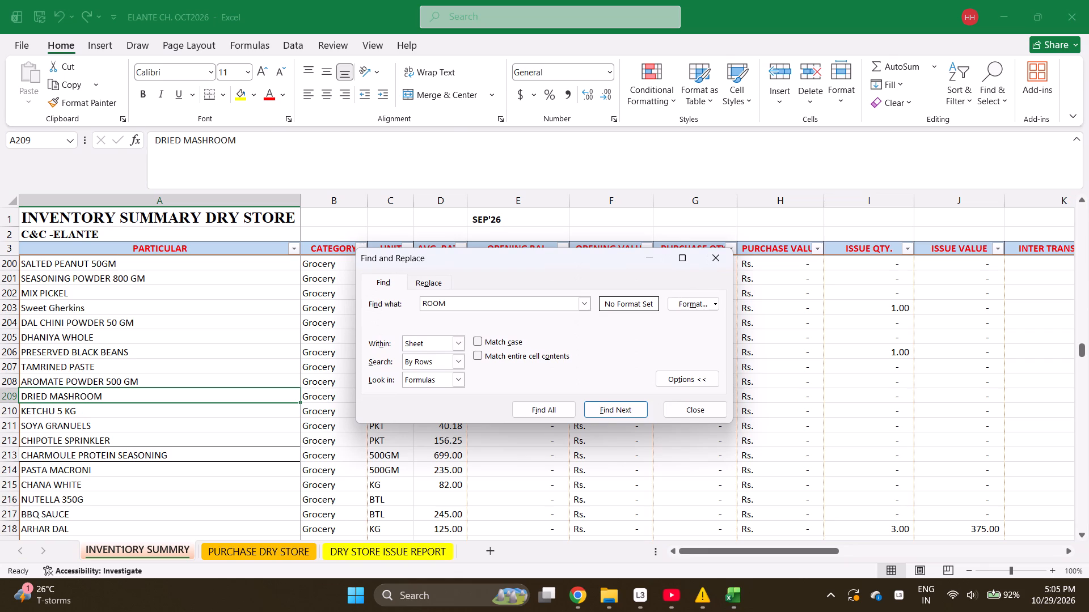
{"action": "key", "text": "f"}
{"action": "key", "text": "Return"}
{"action": "key", "text": "Return"}
{"action": "key", "text": "BackSpace"}
{"action": "key", "text": "space"}
{"action": "type", "text": "F"}
{"action": "key", "text": "Return"}
{"action": "key", "text": "Escape"}
{"action": "key", "text": "ctrl+c"}
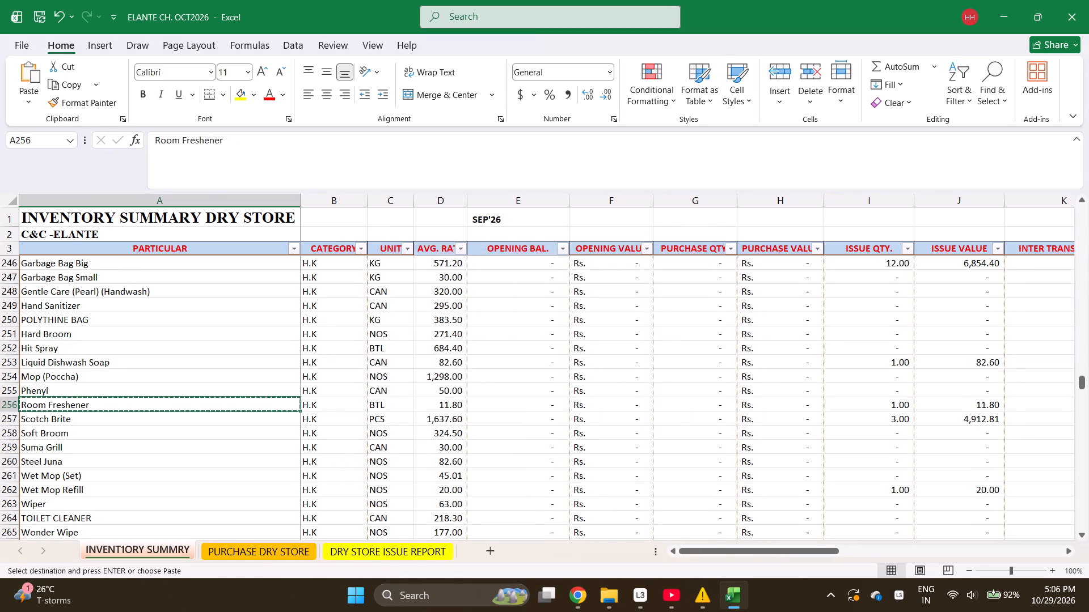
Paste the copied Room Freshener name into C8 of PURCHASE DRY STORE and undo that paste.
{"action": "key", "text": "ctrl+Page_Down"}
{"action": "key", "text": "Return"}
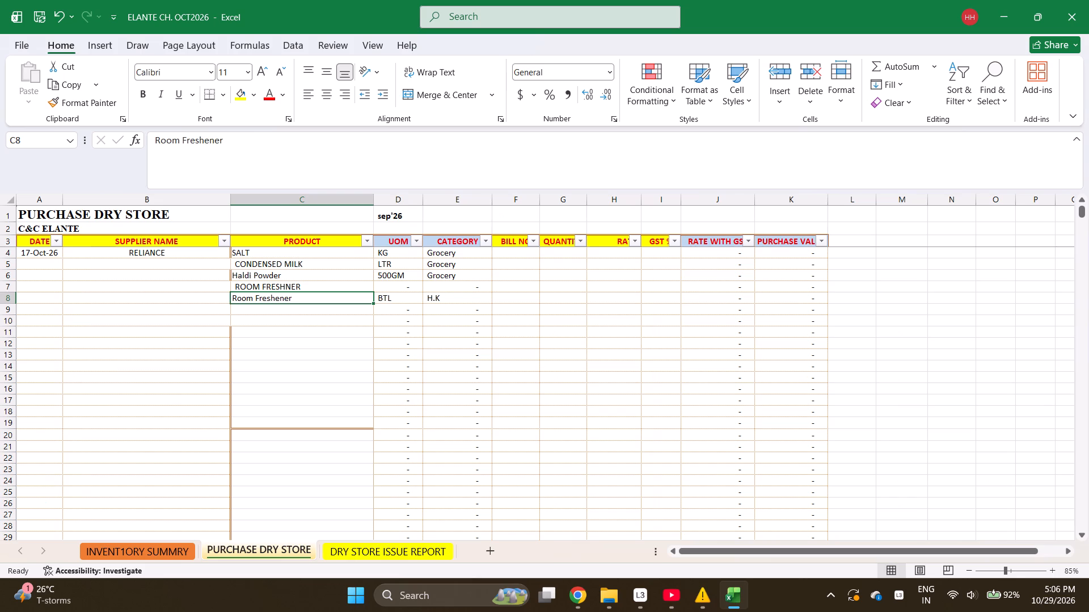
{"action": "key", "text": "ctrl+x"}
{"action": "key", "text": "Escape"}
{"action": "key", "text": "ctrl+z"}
Replace the product in C7 with the copied Room Freshener name.
{"action": "key", "text": "ctrl+Up"}
{"action": "key", "text": "Return"}
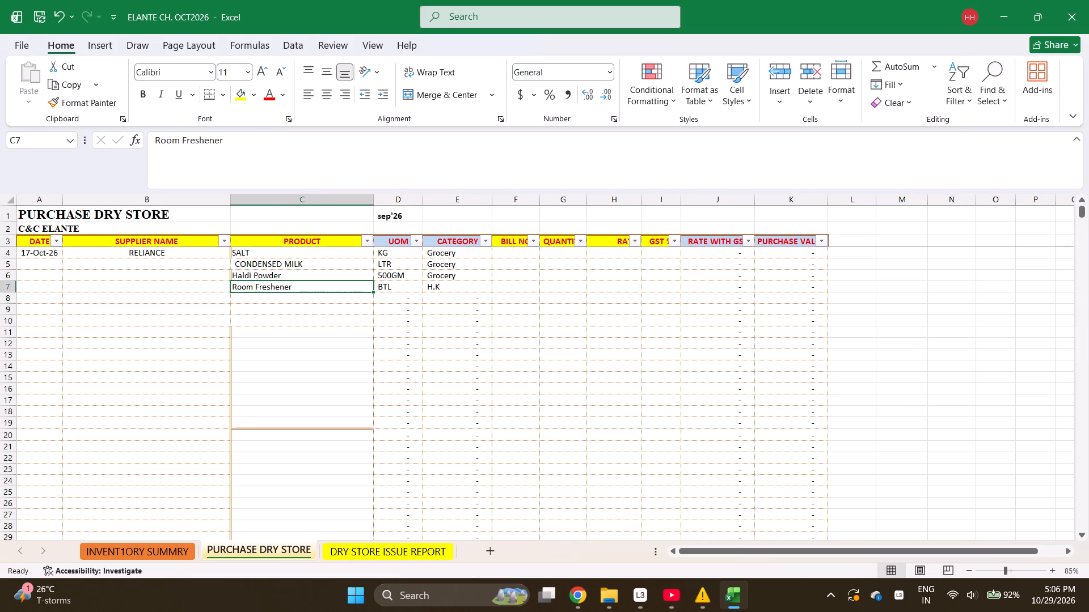
Enter 7 as the bill number for the SALT row in F4.
{"action": "key", "text": "Down"}
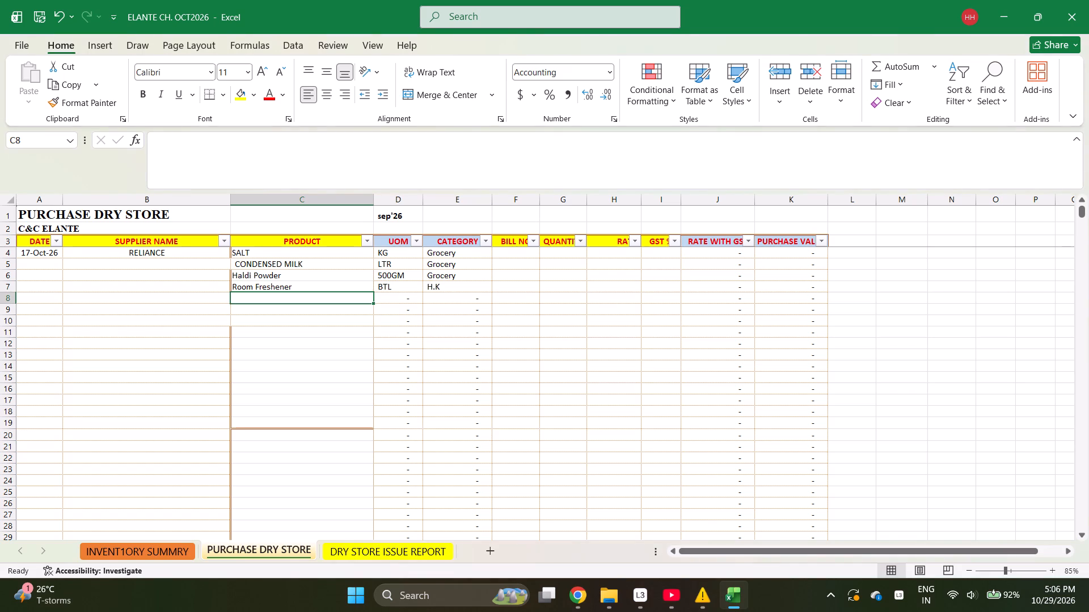
{"action": "key", "text": "Right"}
{"action": "key", "text": "Right"}
{"action": "key", "text": "Right"}
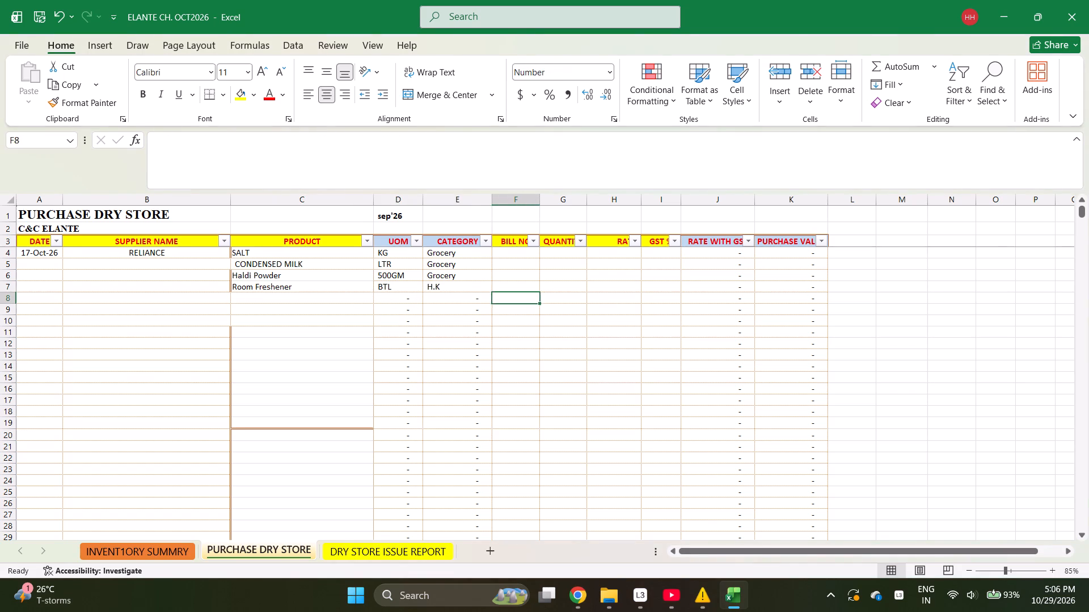
{"action": "key", "text": "Up"}
{"action": "key", "text": "Up"}
{"action": "key", "text": "Up"}
{"action": "key", "text": "Up"}
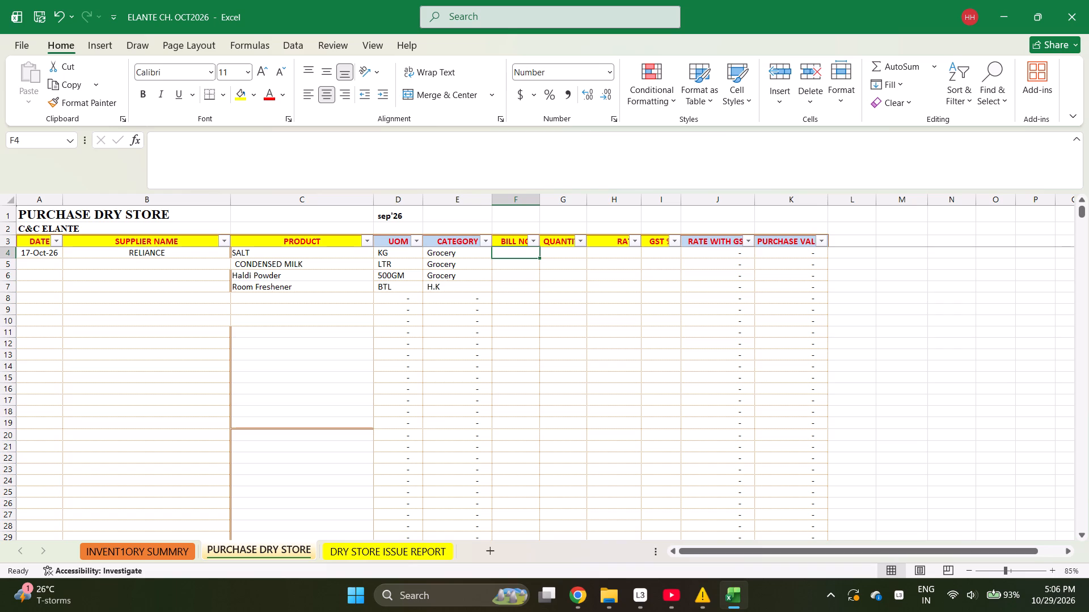
{"action": "key", "text": "7"}
{"action": "key", "text": "Return"}
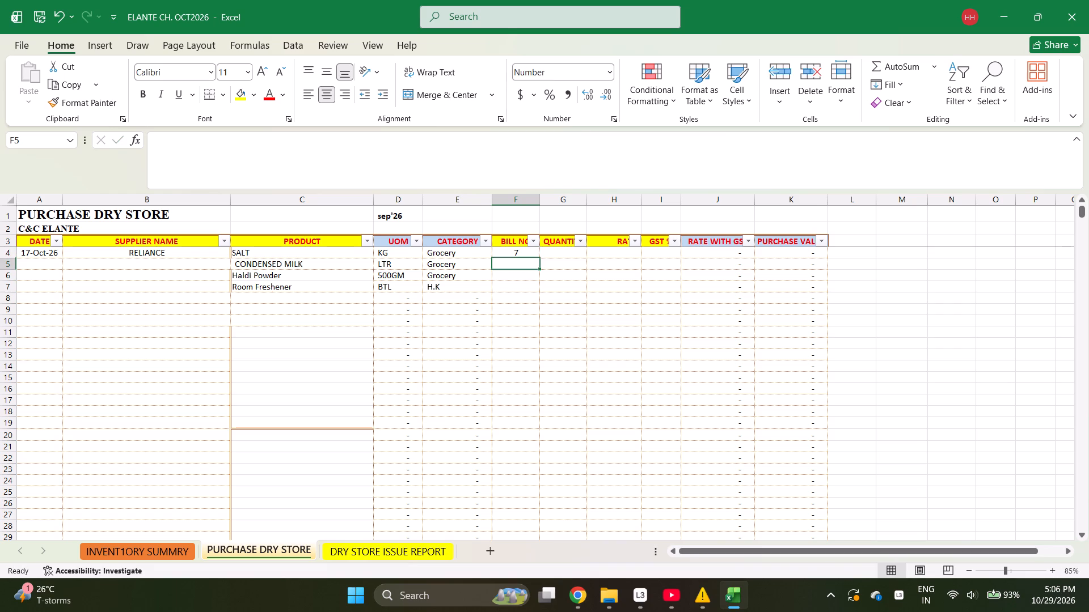
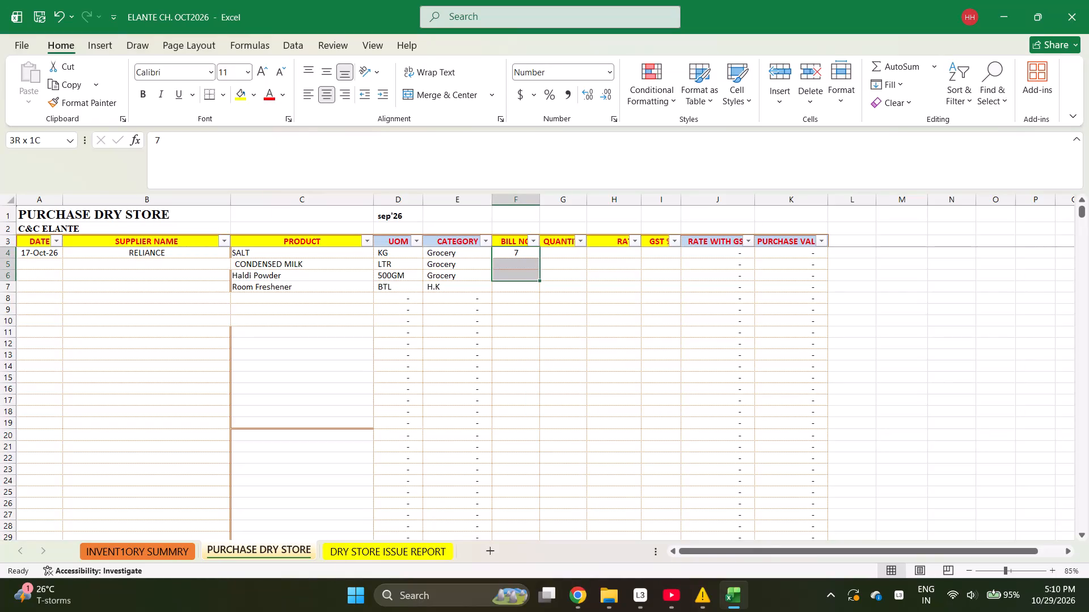
Fill bill number 7 down from the SALT row through the Room Freshener row in F4:F7.
{"action": "key", "text": "shift+Down"}
{"action": "key", "text": "ctrl+d"}
{"action": "key", "text": "Right"}
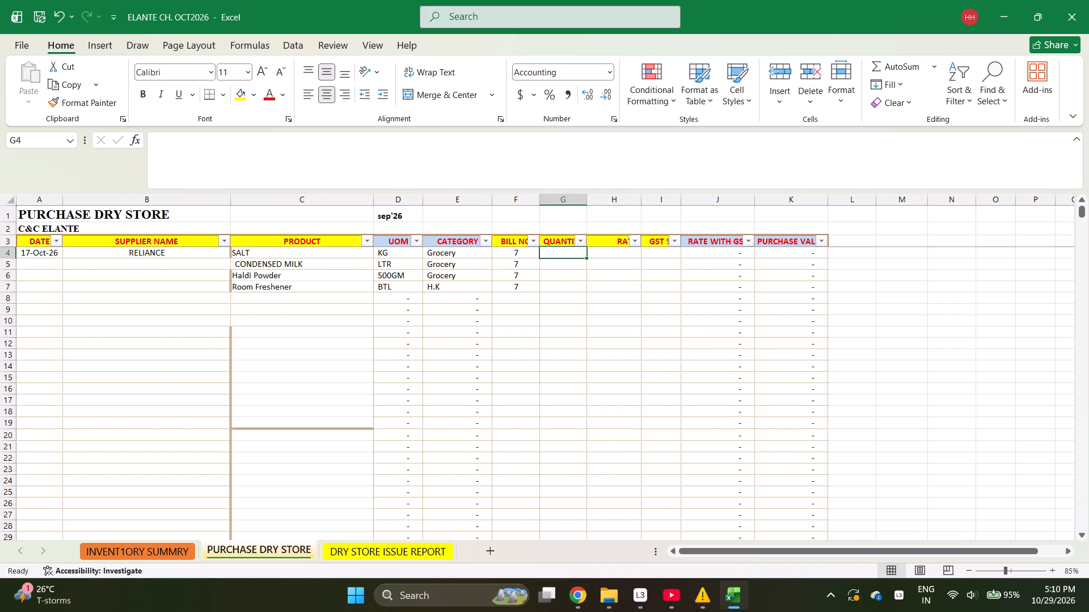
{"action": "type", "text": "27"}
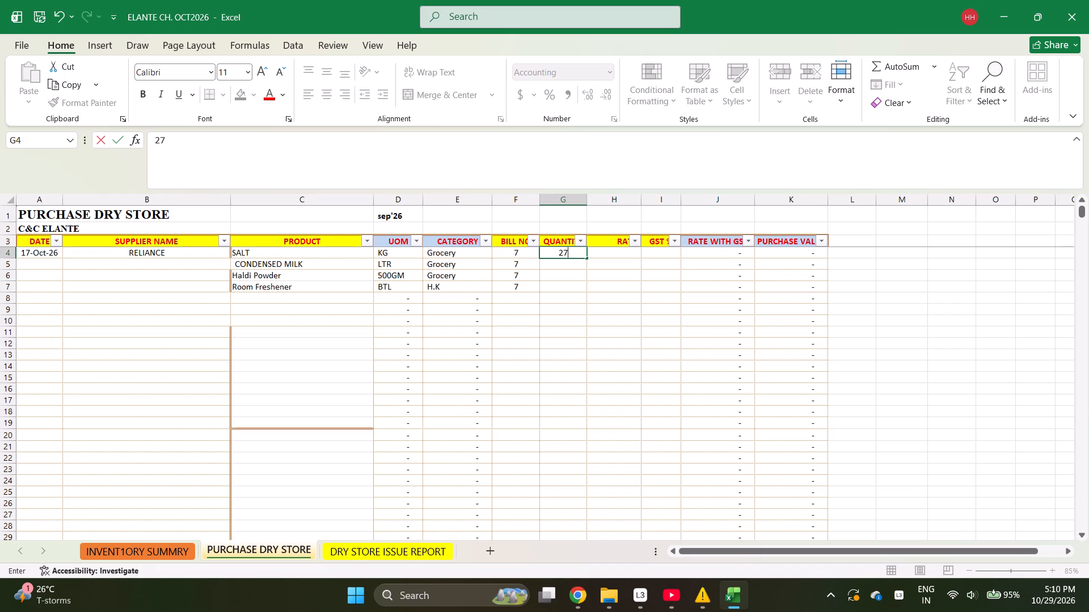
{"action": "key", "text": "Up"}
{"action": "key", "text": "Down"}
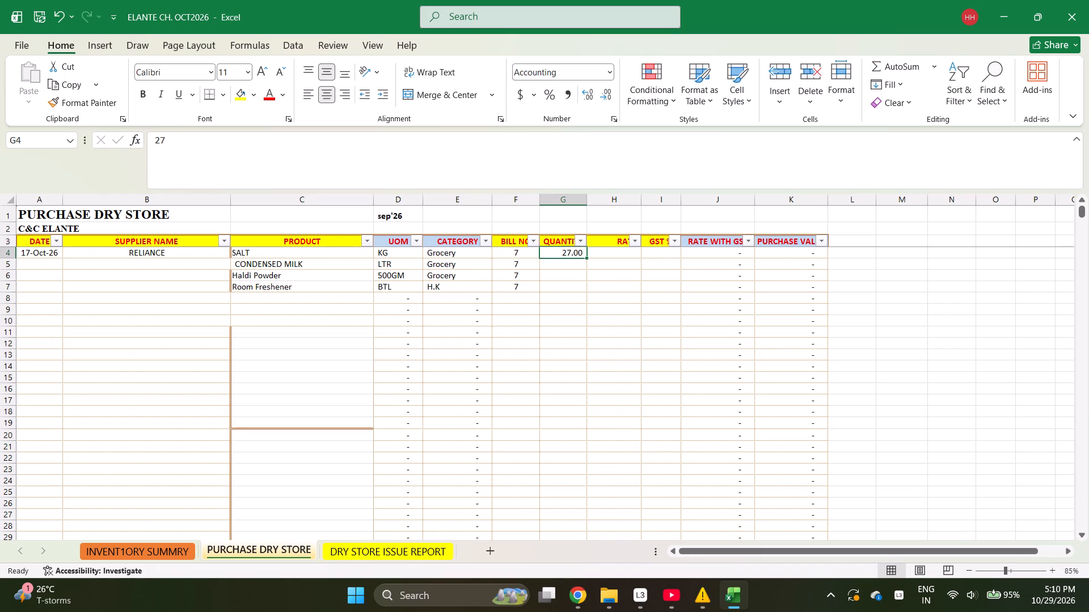
Enter quantities 3, 2, 1 and 1 for SALT, CONDENSED MILK, Haldi Powder and Room Freshener in G4:G7.
{"action": "key", "text": "3"}
{"action": "key", "text": "Return"}
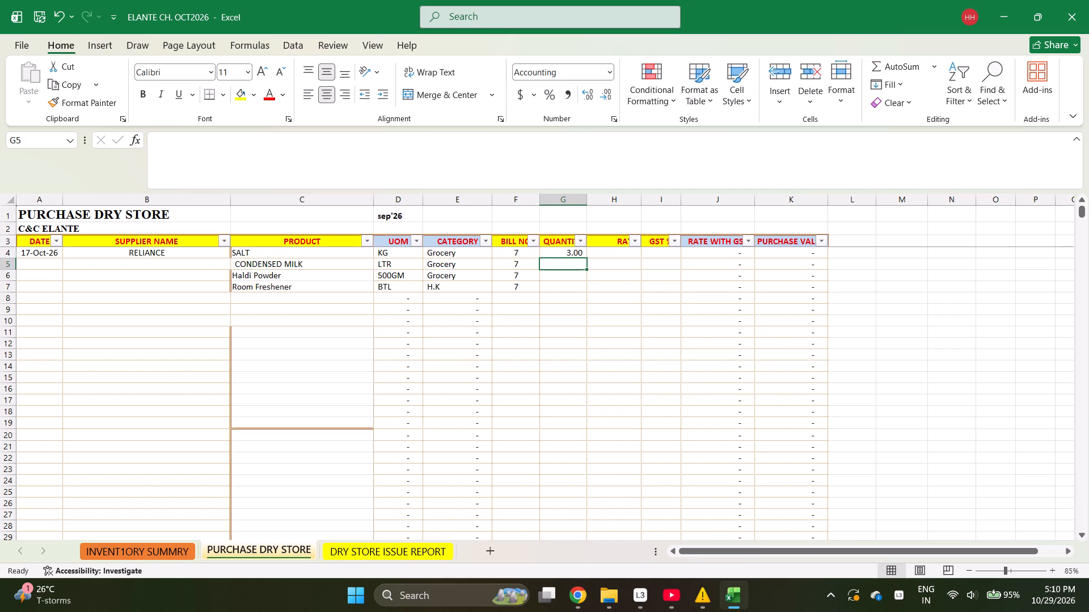
{"action": "key", "text": "2"}
{"action": "key", "text": "Return"}
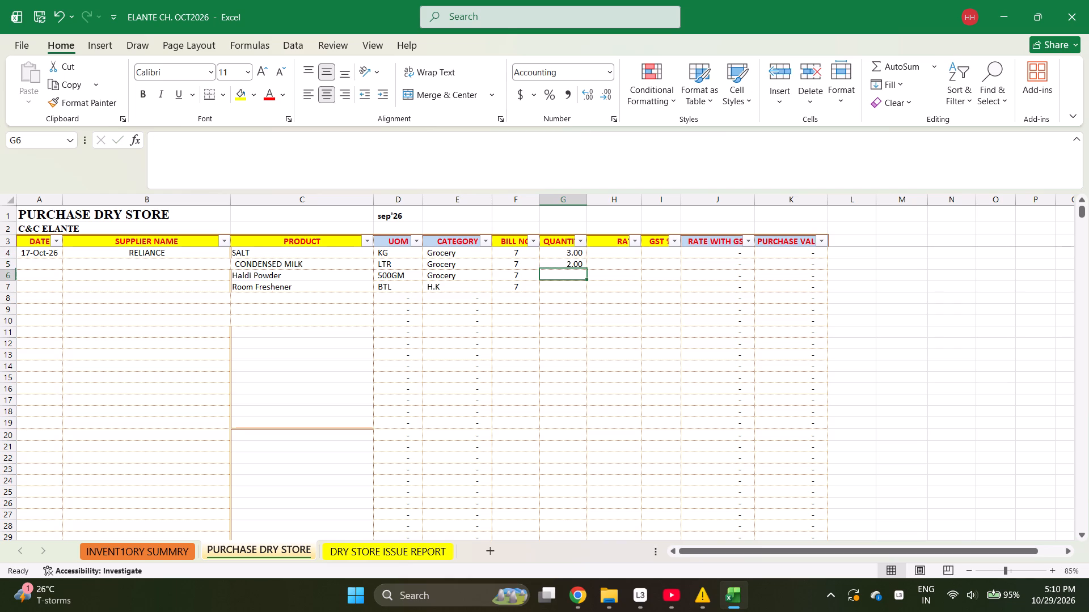
{"action": "key", "text": "1"}
{"action": "key", "text": "Return"}
{"action": "key", "text": "1"}
{"action": "key", "text": "Return"}
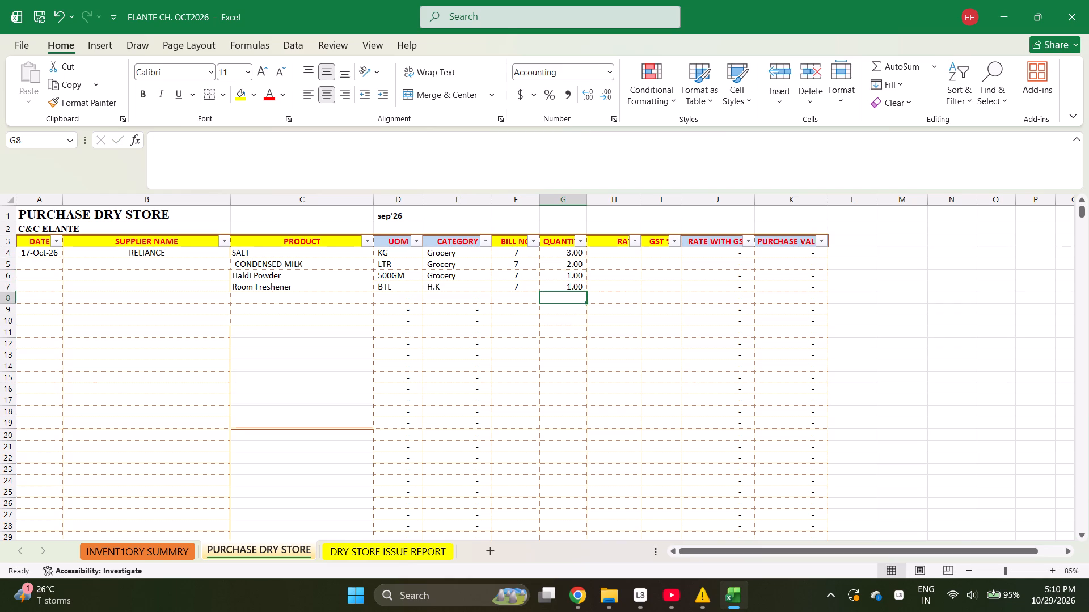
Enter 27 as the rate for the SALT row in H4.
{"action": "key", "text": "Right"}
{"action": "key", "text": "Up"}
{"action": "key", "text": "Up"}
{"action": "key", "text": "Up"}
{"action": "key", "text": "Up"}
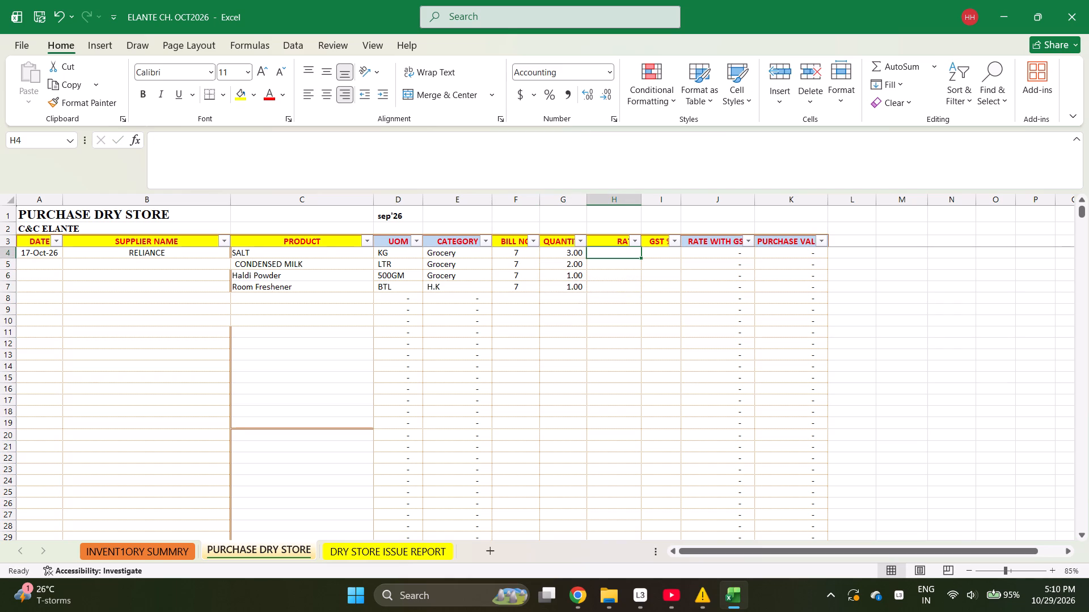
{"action": "type", "text": "27"}
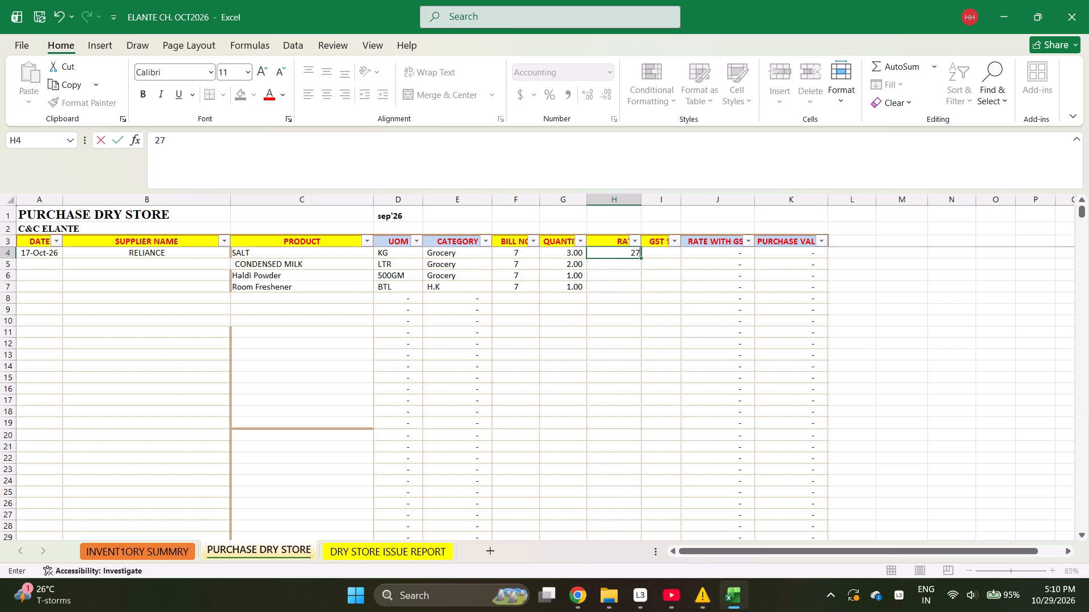
{"action": "key", "text": "Return"}
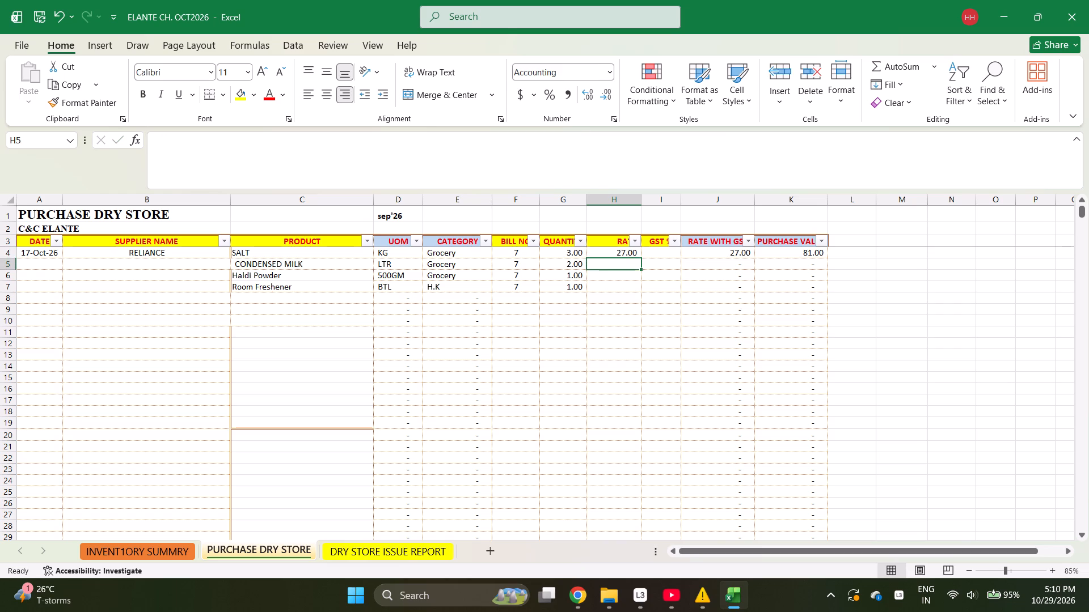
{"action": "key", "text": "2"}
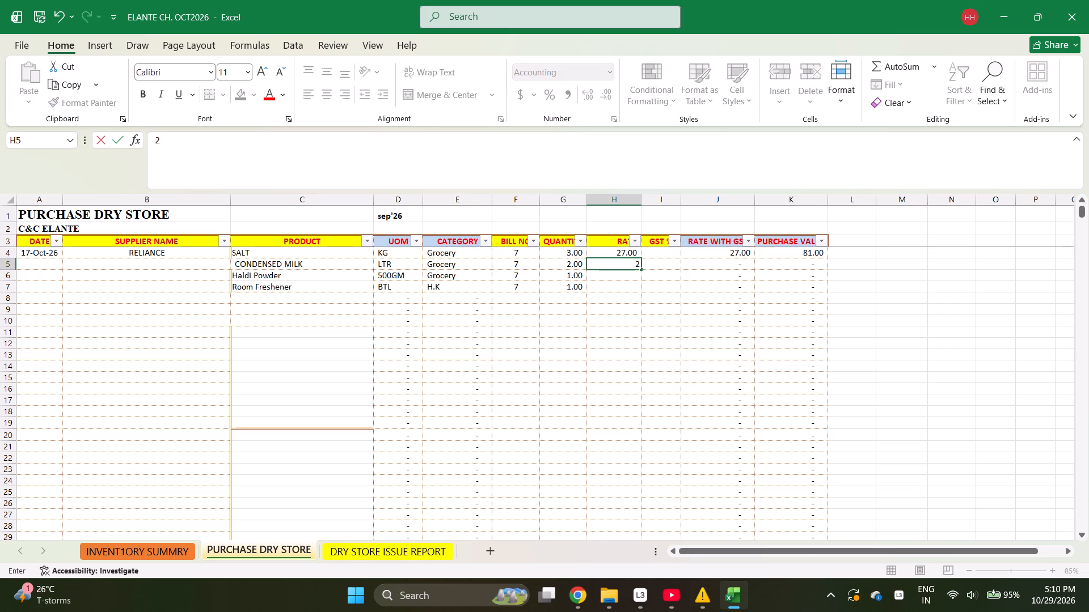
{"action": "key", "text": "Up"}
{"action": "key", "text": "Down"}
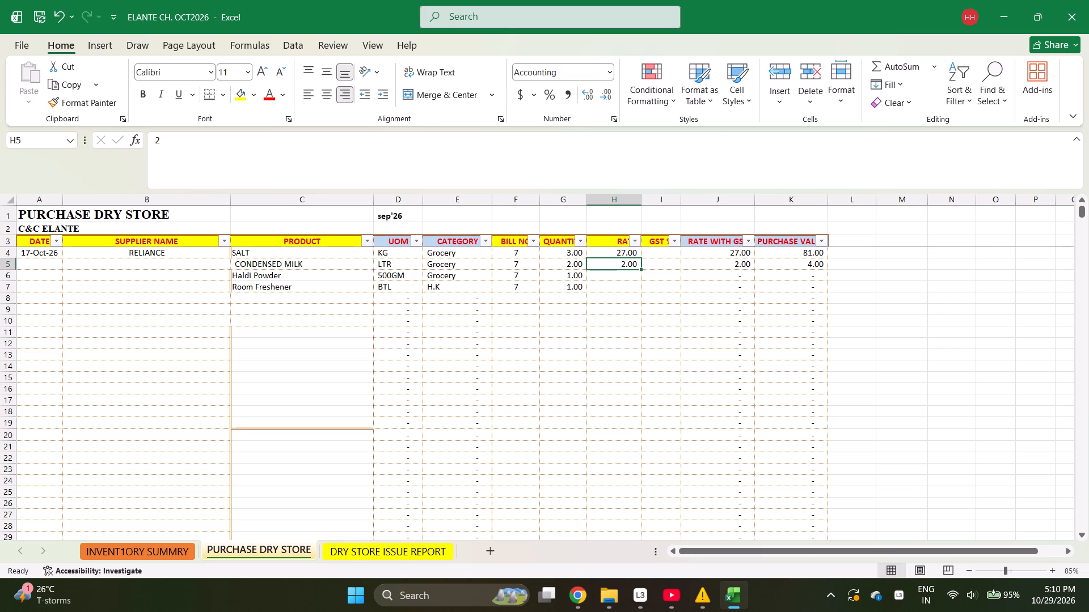
Enter rates 134, 172 and 89.50 for CONDENSED MILK, Haldi Powder and Room Freshener in H5:H7.
{"action": "type", "text": "134"}
{"action": "key", "text": "Return"}
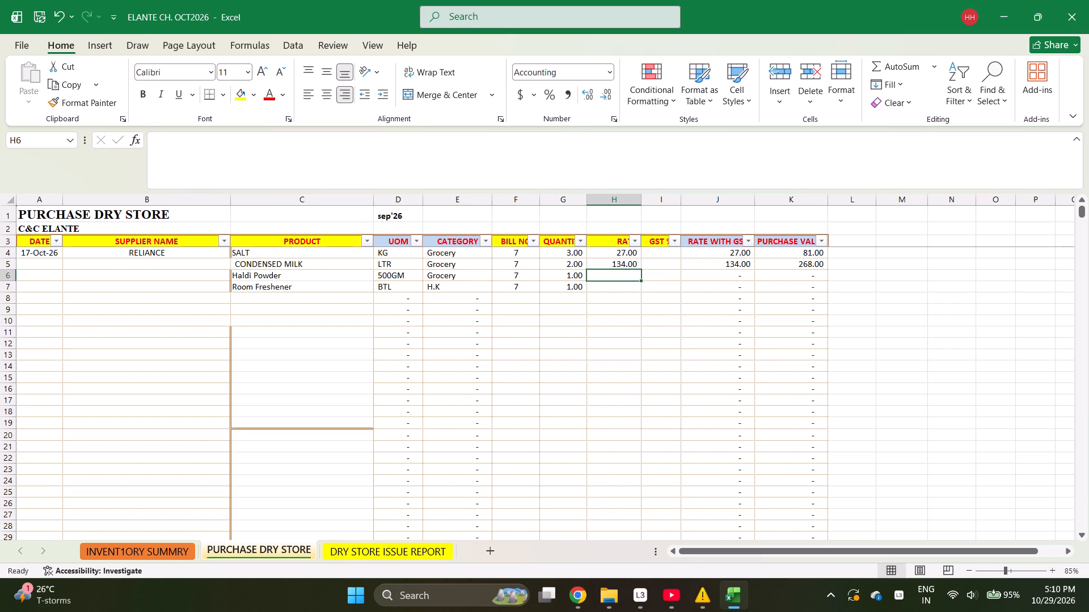
{"action": "type", "text": "172"}
{"action": "key", "text": "Return"}
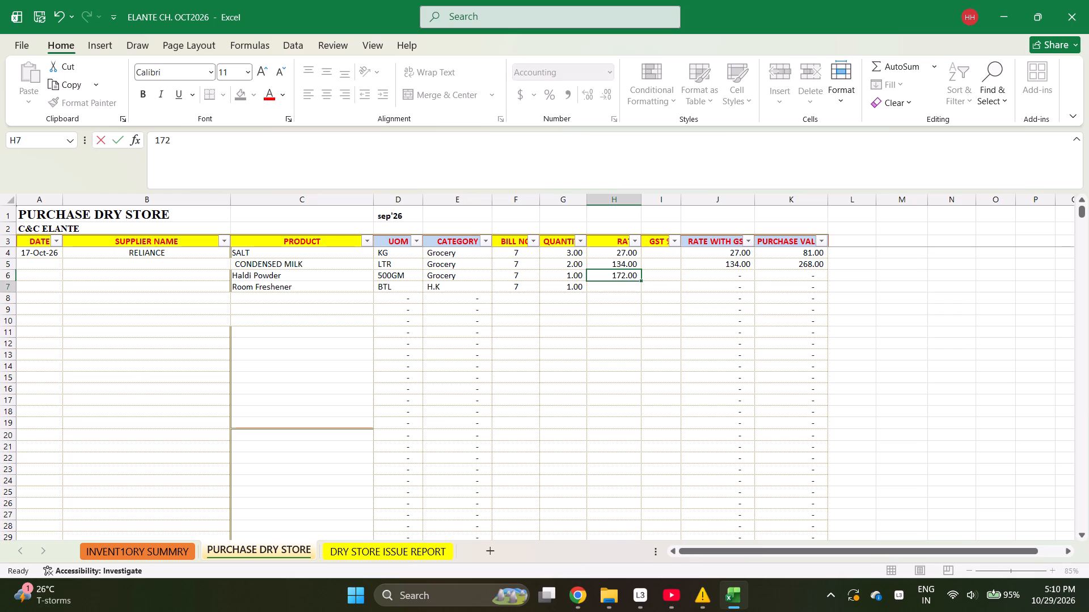
{"action": "type", "text": "89.50"}
{"action": "key", "text": "Right"}
Select the four RELIANCE purchase values in K4:K7 to check their sum.
{"action": "key", "text": "Up"}
{"action": "key", "text": "Up"}
{"action": "key", "text": "Up"}
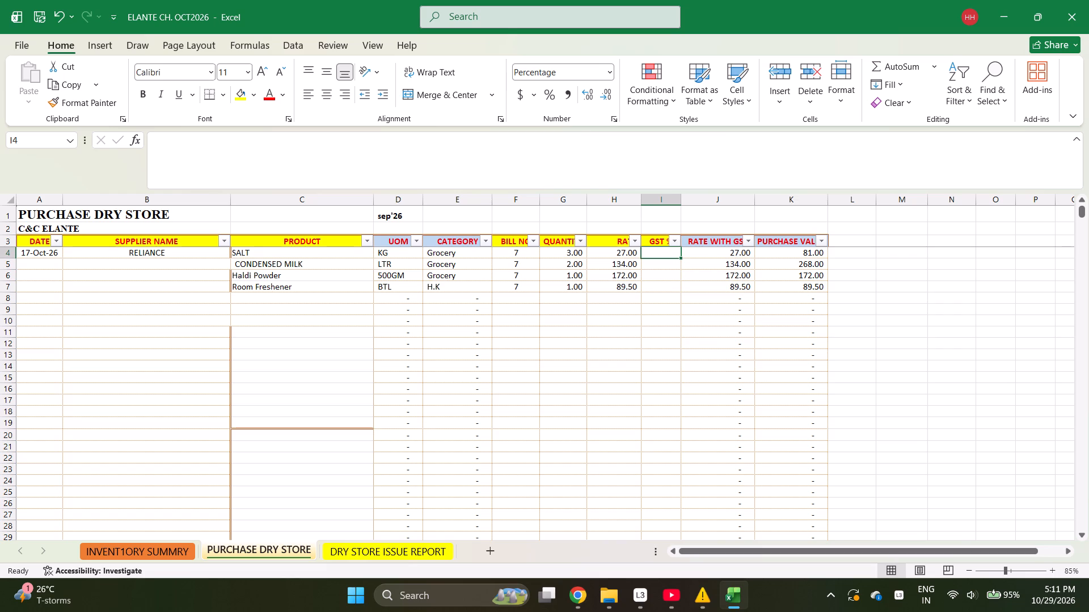
{"action": "key", "text": "Right"}
{"action": "key", "text": "Up"}
{"action": "key", "text": "Down"}
{"action": "key", "text": "Right"}
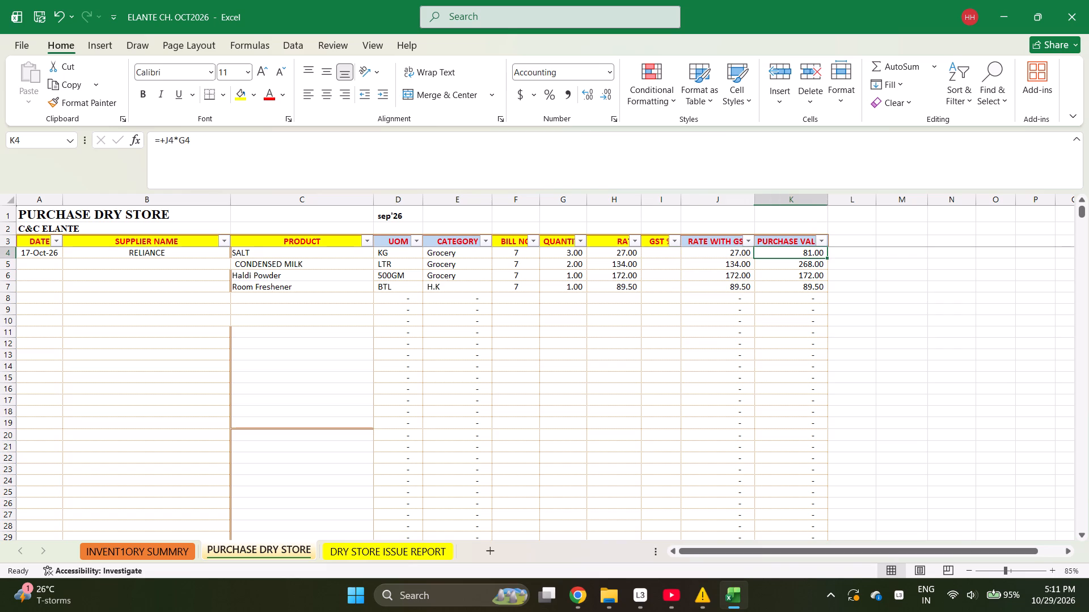
{"action": "key", "text": "shift+Down"}
{"action": "key", "text": "shift+Down"}
{"action": "key", "text": "shift+Down"}
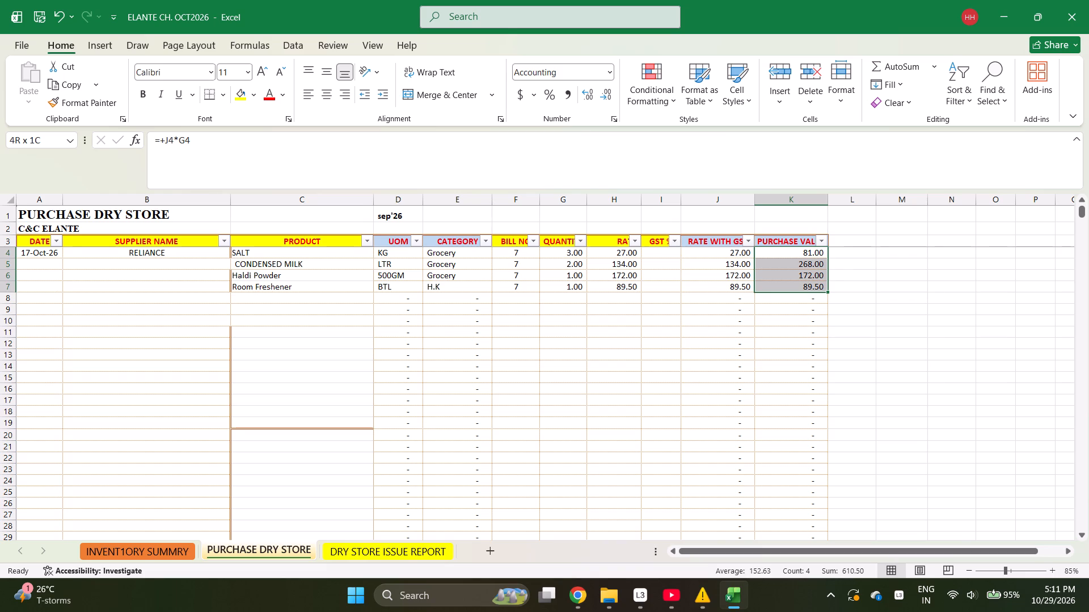
Fill the date and RELIANCE supplier name from row 4 down through row 7 in columns A and B.
{"action": "key", "text": "ctrl+Left"}
{"action": "key", "text": "ctrl+Left"}
{"action": "key", "text": "ctrl+Left"}
{"action": "key", "text": "ctrl+Left"}
{"action": "key", "text": "ctrl+Left"}
{"action": "key", "text": "ctrl+Left"}
{"action": "key", "text": "ctrl+Left"}
{"action": "key", "text": "ctrl+Left"}
{"action": "key", "text": "ctrl+Left"}
{"action": "key", "text": "ctrl+Left"}
{"action": "key", "text": "ctrl+Left"}
{"action": "key", "text": "ctrl+Left"}
{"action": "key", "text": "ctrl+Left"}
{"action": "key", "text": "ctrl+Left"}
{"action": "key", "text": "shift+Right"}
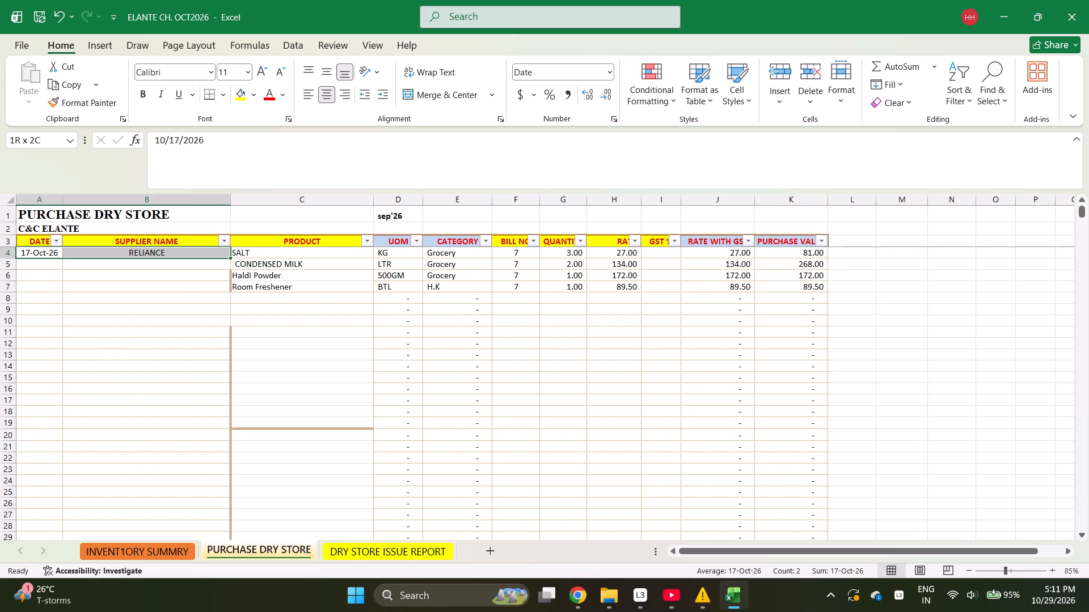
{"action": "key", "text": "shift+Down"}
{"action": "key", "text": "shift+Down"}
{"action": "key", "text": "shift+Down"}
{"action": "key", "text": "ctrl+d"}
Enter the date 10-5-2026 and supplier UTTAM SINGH & ASSOCIATES in row 8.
{"action": "key", "text": "ctrl+Down"}
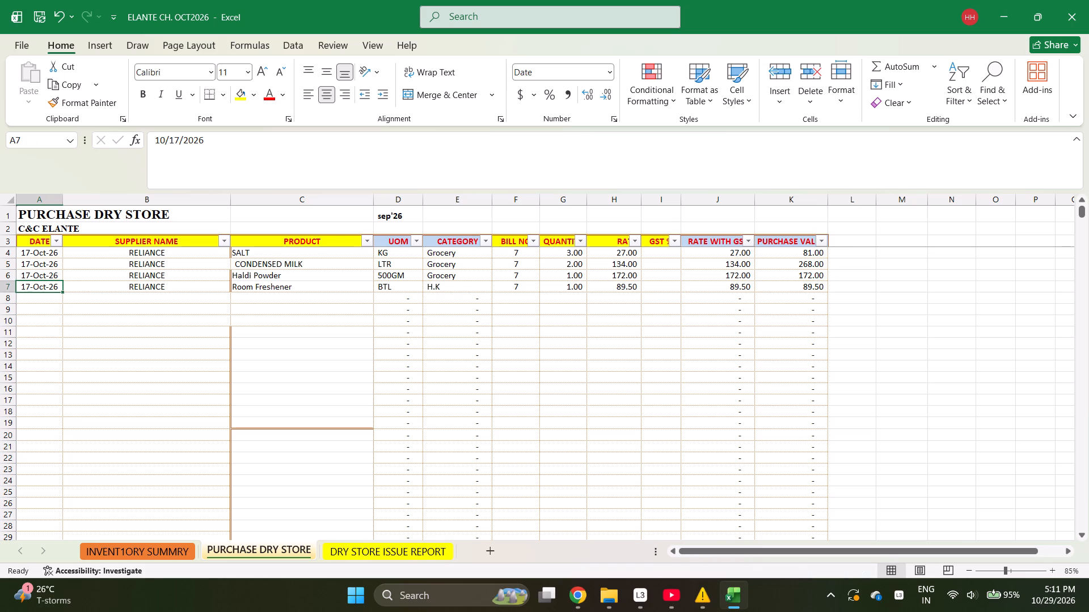
{"action": "key", "text": "Down"}
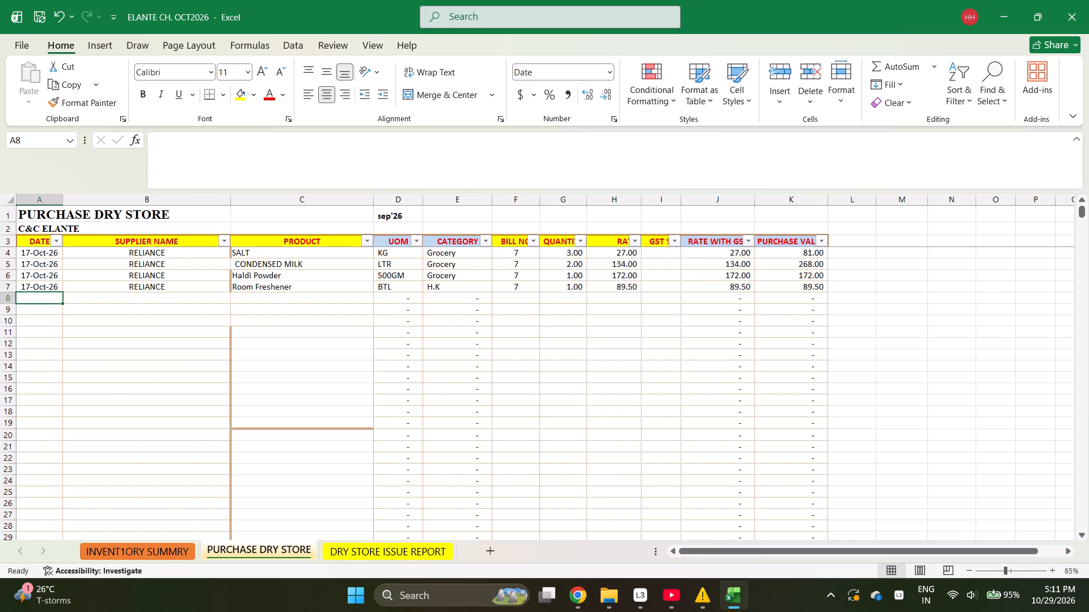
{"action": "type", "text": "10-5-2026"}
{"action": "key", "text": "Right"}
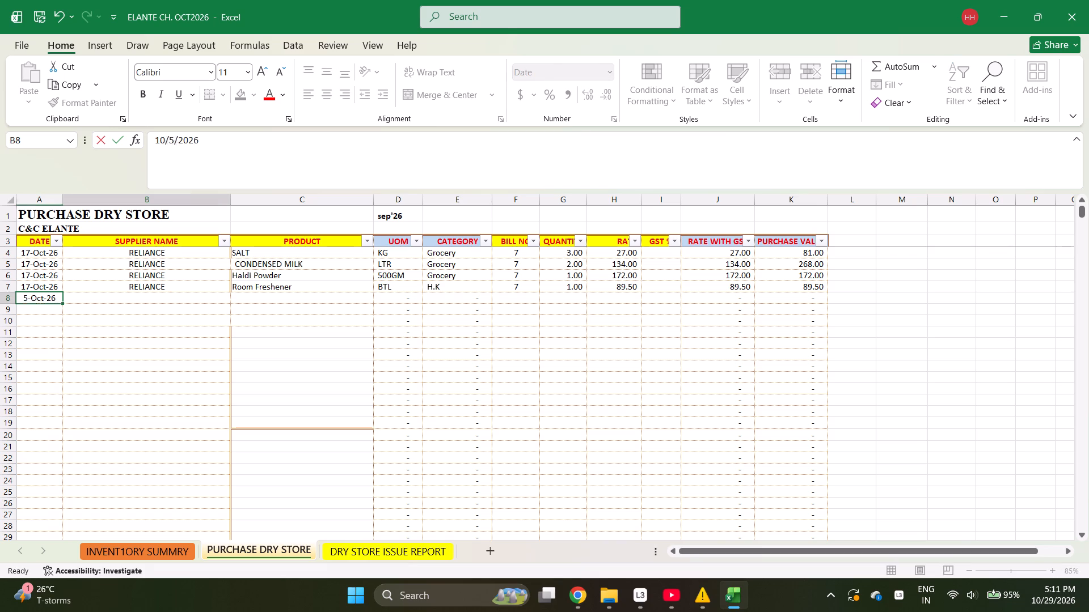
{"action": "type", "text": "UTTAM SINGH"}
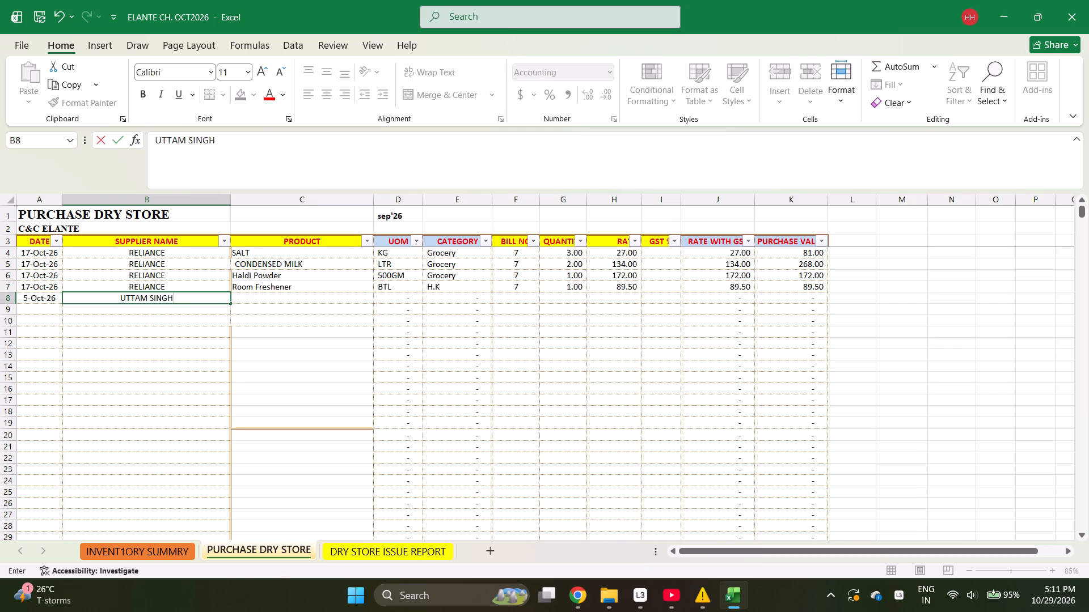
{"action": "key", "text": "space"}
{"action": "key", "text": "shift+ampersand"}
{"action": "key", "text": "space"}
{"action": "type", "text": "ASS"}
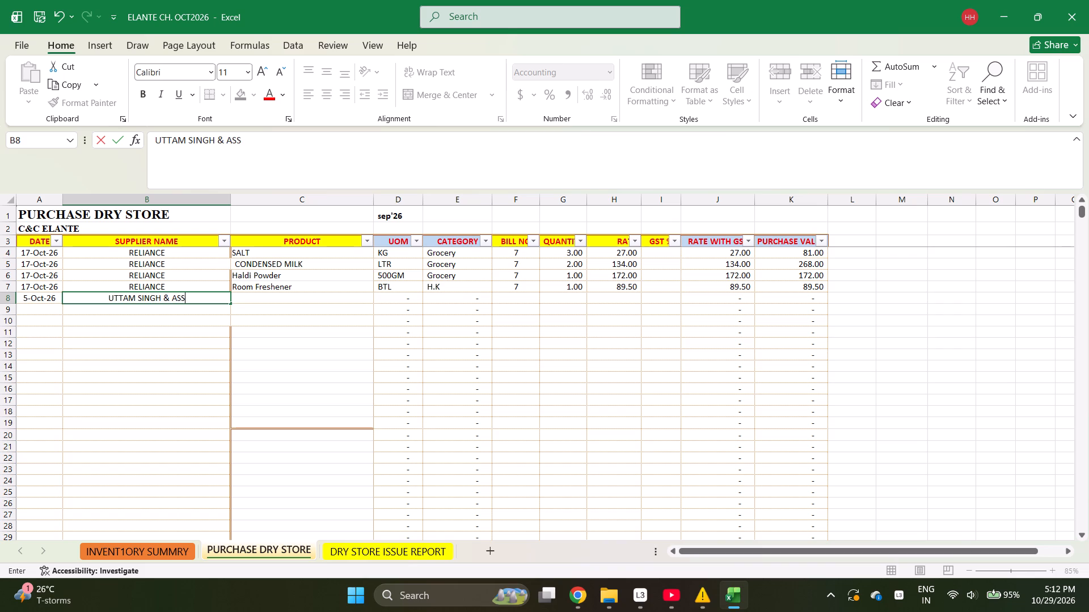
{"action": "type", "text": "OCI"}
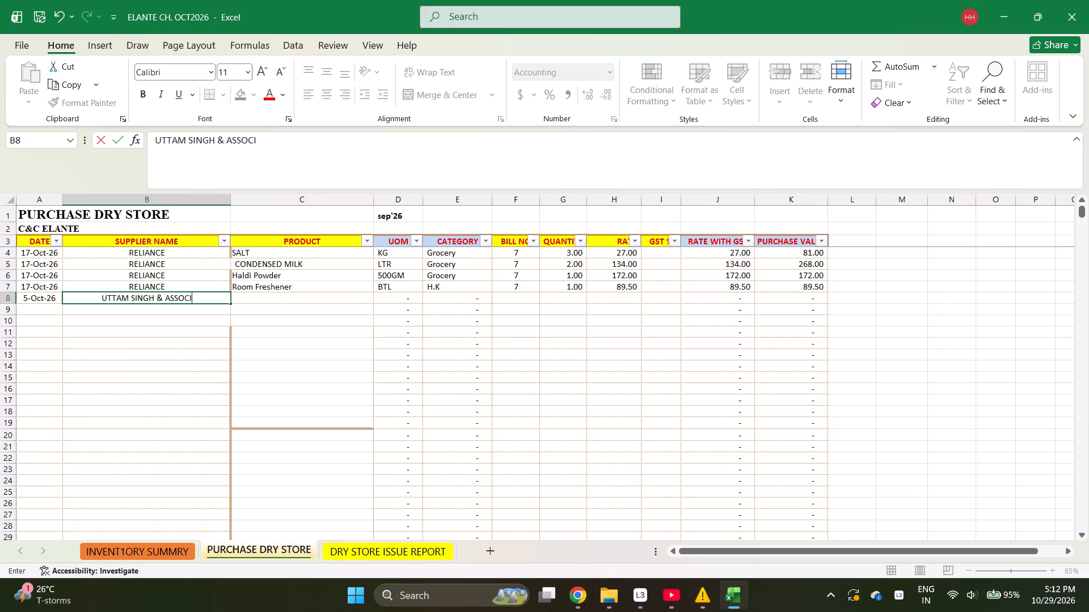
{"action": "type", "text": "ATED"}
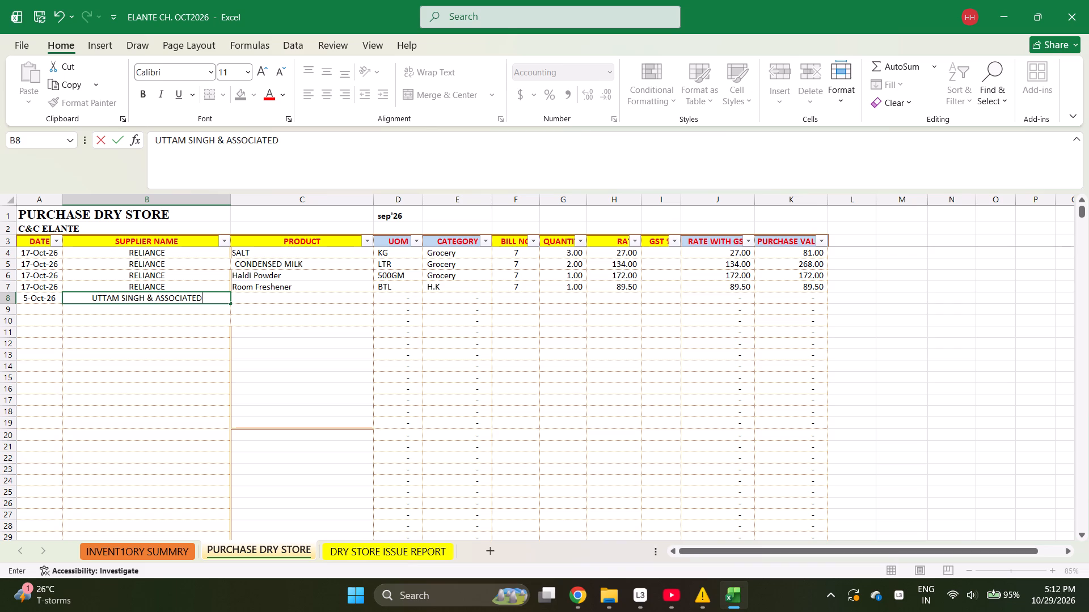
{"action": "key", "text": "BackSpace"}
{"action": "key", "text": "s"}
{"action": "key", "text": "Right"}
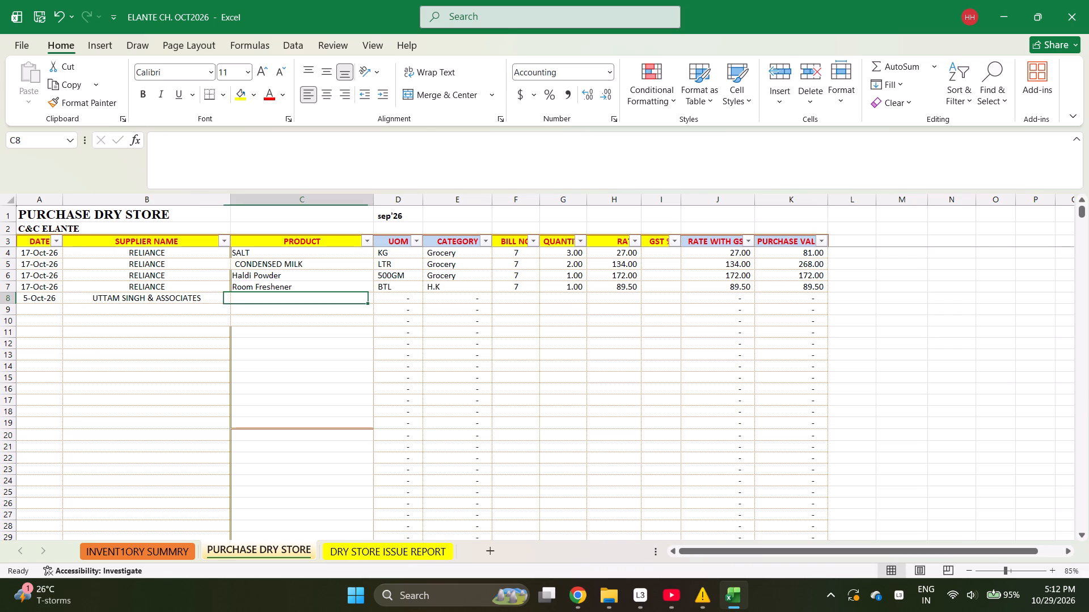
Search the inventory summary sheet for COFFEE and copy the Coffee Powder item name.
{"action": "key", "text": "ctrl+Page_Up"}
{"action": "key", "text": "ctrl+f"}
{"action": "type", "text": "COFFEE"}
{"action": "key", "text": "Return"}
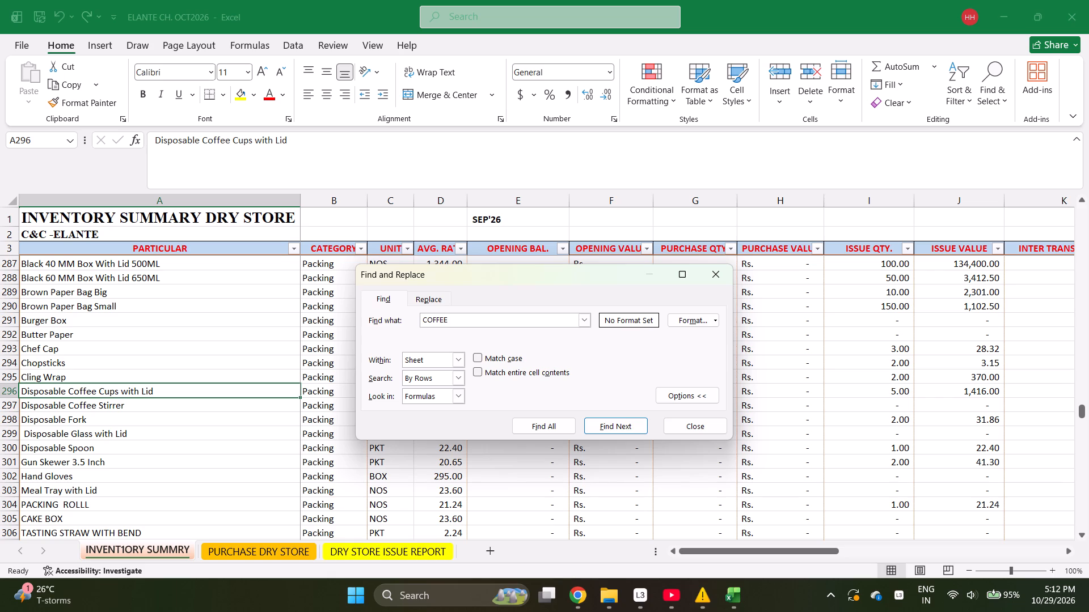
{"action": "key", "text": "Return"}
{"action": "key", "text": "Return"}
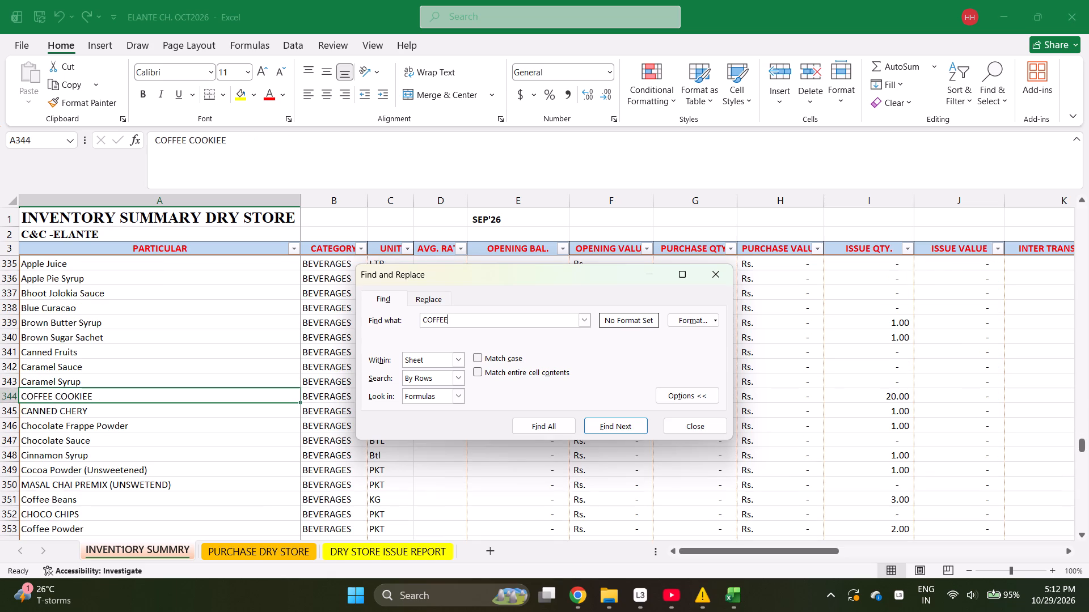
{"action": "key", "text": "Return"}
{"action": "key", "text": "Return"}
{"action": "key", "text": "Escape"}
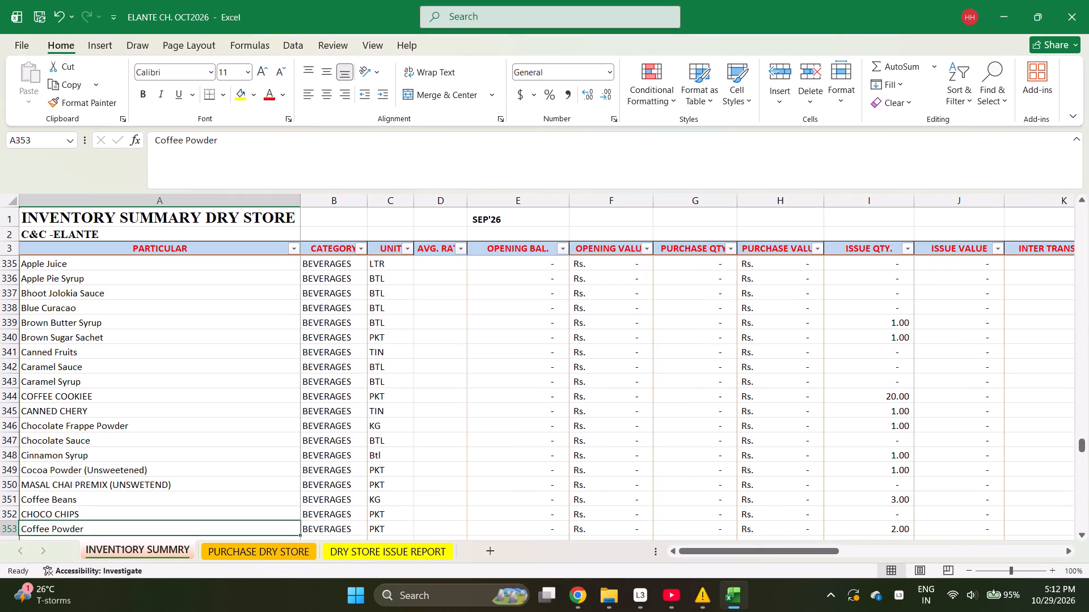
{"action": "key", "text": "ctrl+c"}
Paste the copied Coffee Powder name into C8 of PURCHASE DRY STORE.
{"action": "key", "text": "ctrl+Page_Down"}
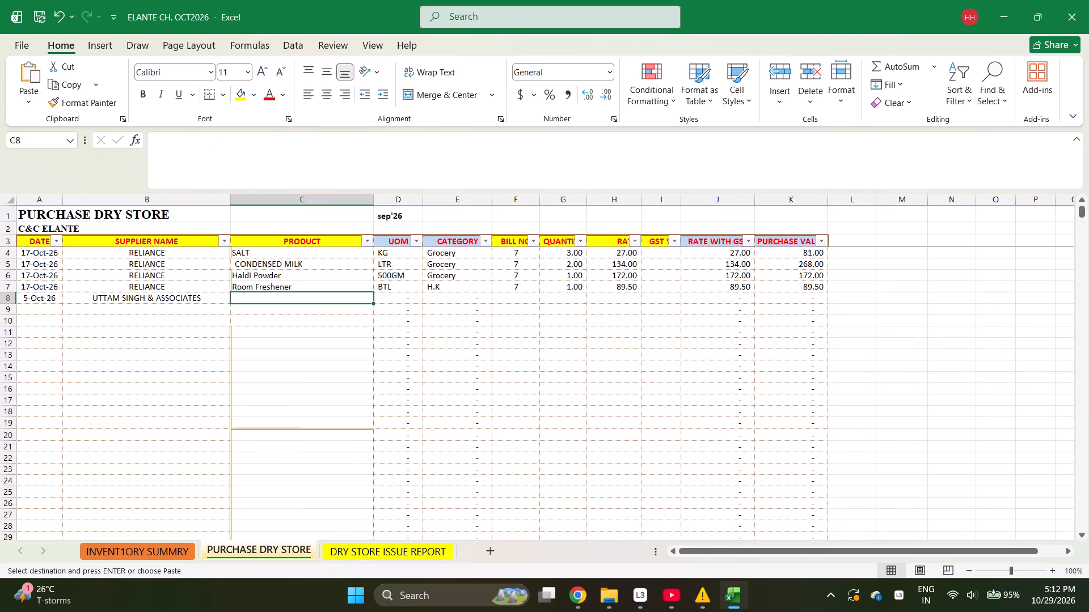
{"action": "key", "text": "Return"}
{"action": "key", "text": "Return"}
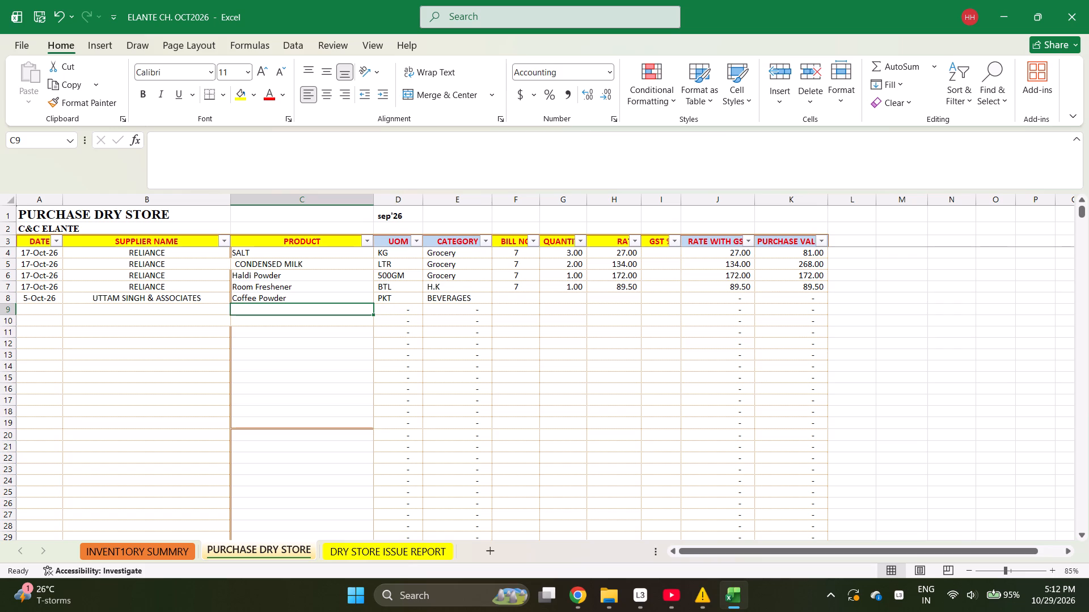
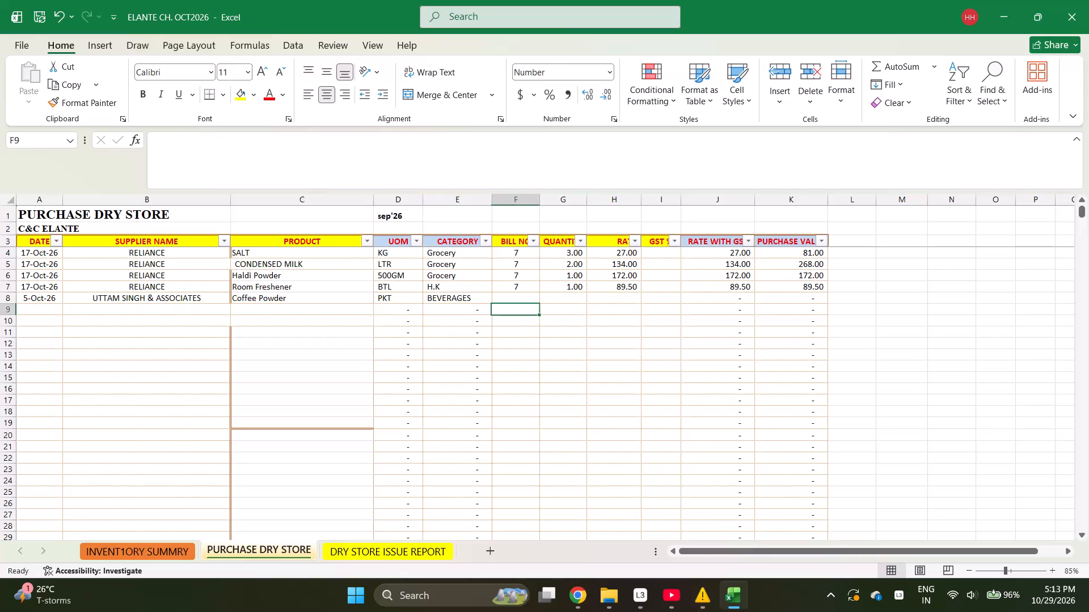
Enter bill number 6905, quantity 3, rate 2095.23 and GST 5% for the Coffee Powder purchase in row 8.
{"action": "key", "text": "Up"}
{"action": "key", "text": "Up"}
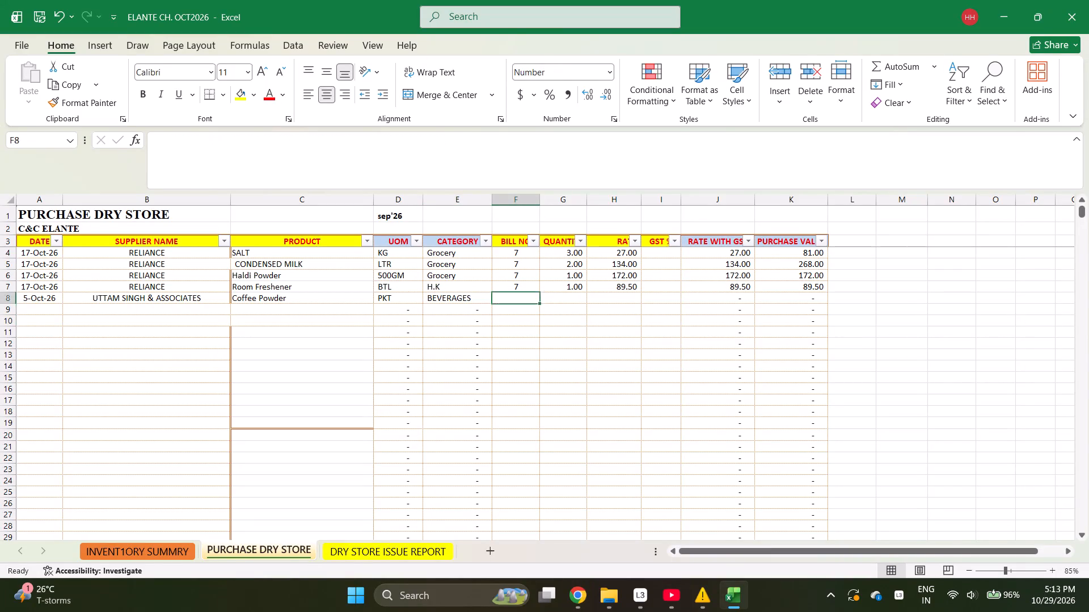
{"action": "key", "text": "Up"}
{"action": "key", "text": "Down"}
{"action": "type", "text": "6905"}
{"action": "key", "text": "Right"}
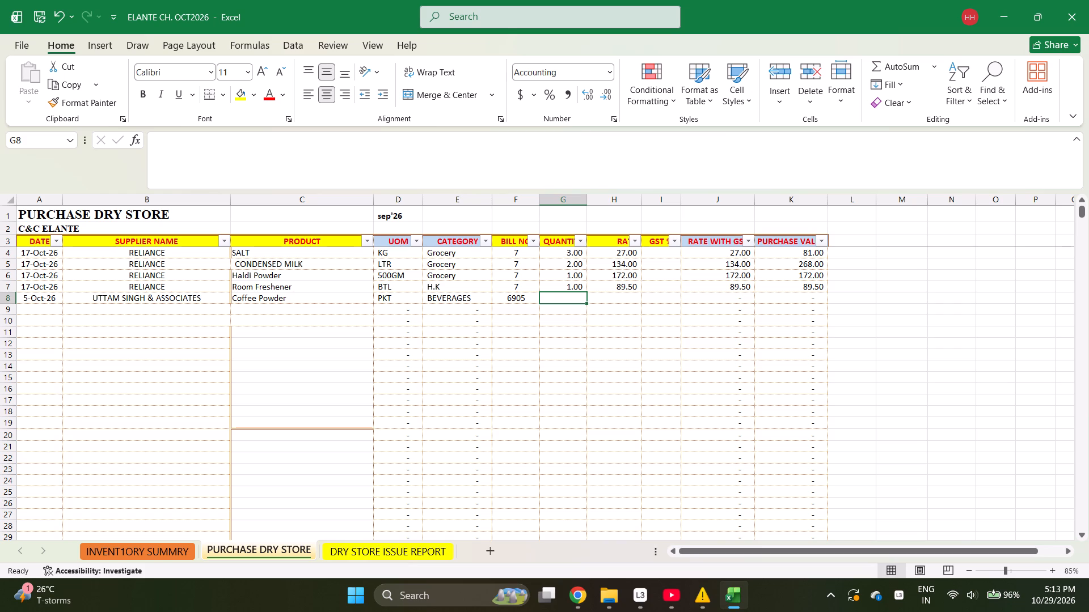
{"action": "key", "text": "3"}
{"action": "key", "text": "Right"}
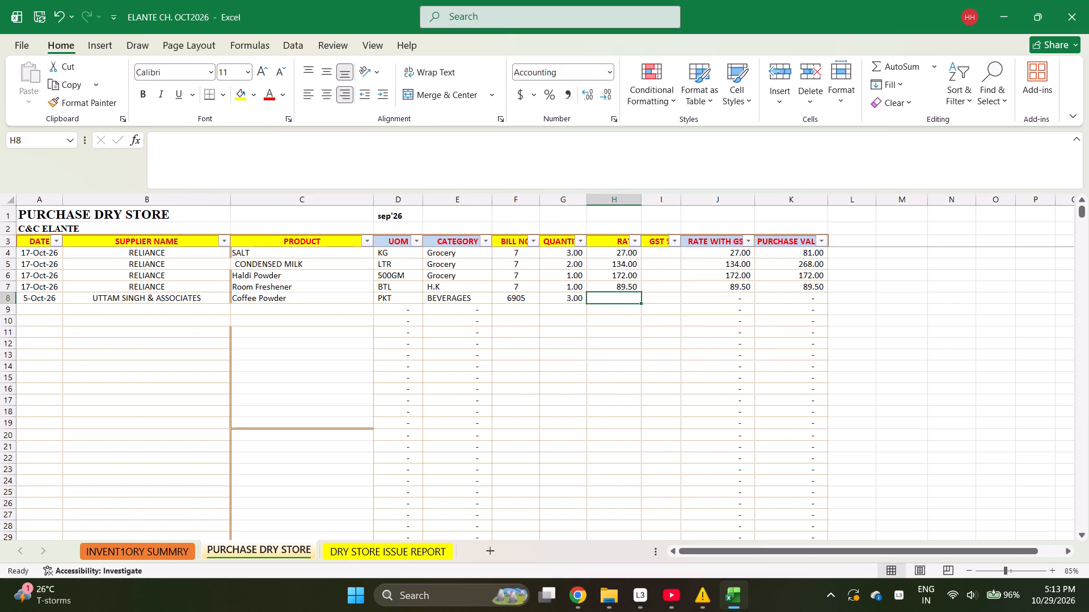
{"action": "type", "text": "2095.23"}
{"action": "key", "text": "Right"}
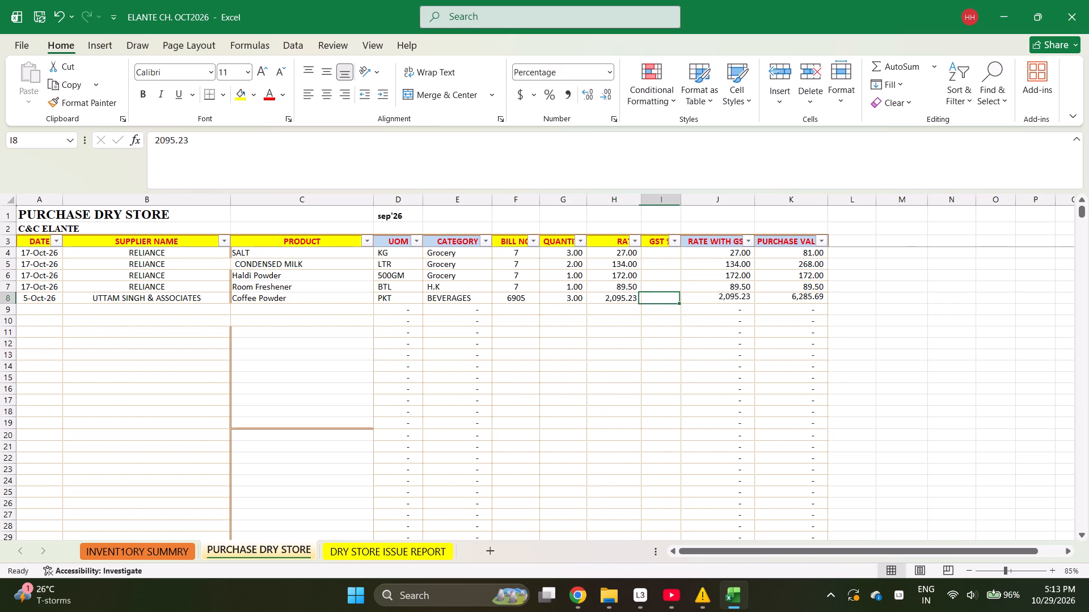
{"action": "key", "text": "5"}
{"action": "key", "text": "Right"}
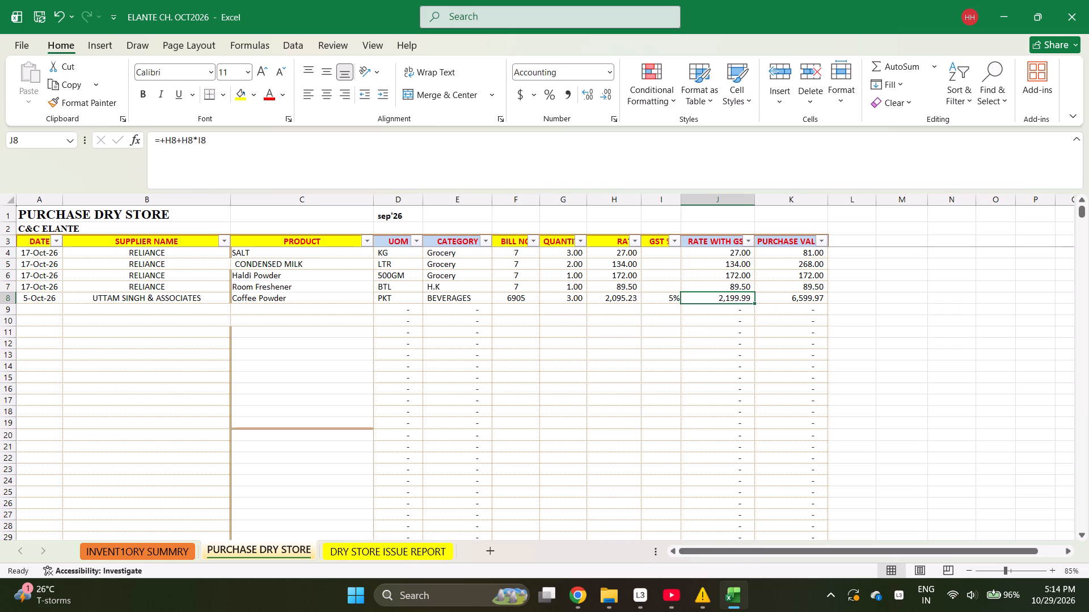
Enter the date 10-17-26 and supplier R2G HOSPITALITY in row 9.
{"action": "key", "text": "Left"}
{"action": "key", "text": "Left"}
{"action": "key", "text": "Left"}
{"action": "key", "text": "Left"}
{"action": "key", "text": "Left"}
{"action": "key", "text": "Left"}
{"action": "key", "text": "Left"}
{"action": "key", "text": "Left"}
{"action": "key", "text": "Left"}
{"action": "key", "text": "Left"}
{"action": "key", "text": "Left"}
{"action": "key", "text": "Left"}
{"action": "key", "text": "Left"}
{"action": "key", "text": "Left"}
{"action": "key", "text": "Left"}
{"action": "key", "text": "Left"}
{"action": "key", "text": "Left"}
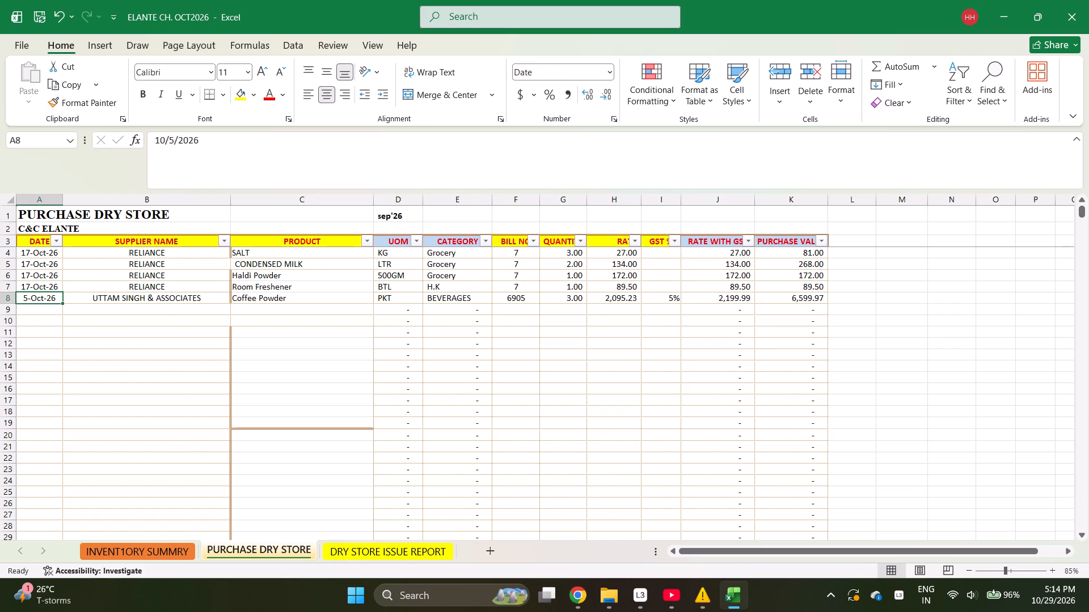
{"action": "key", "text": "Down"}
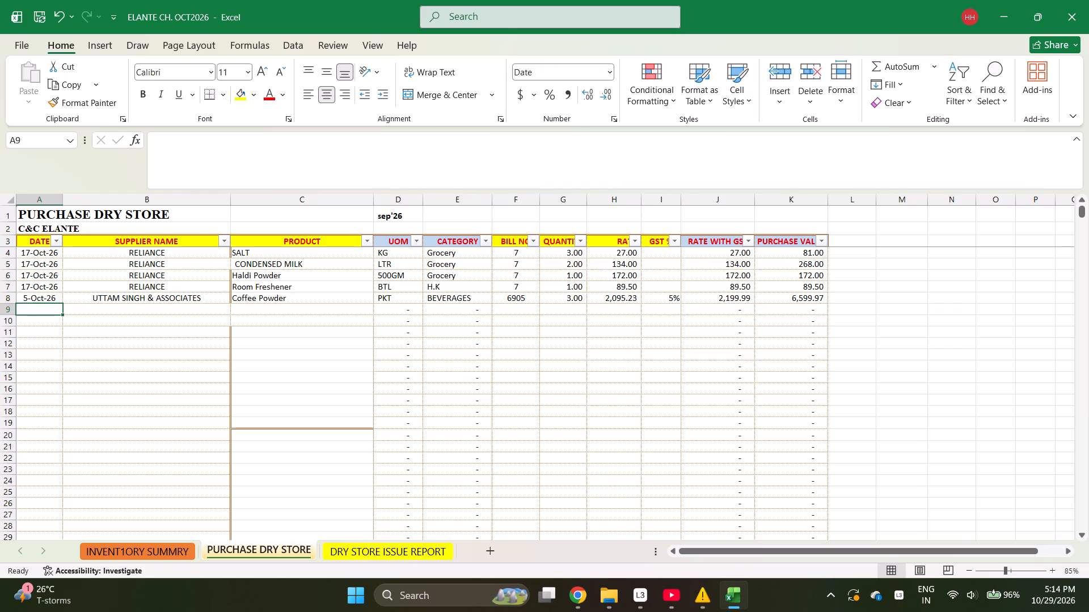
{"action": "key", "text": "equal"}
{"action": "key", "text": "BackSpace"}
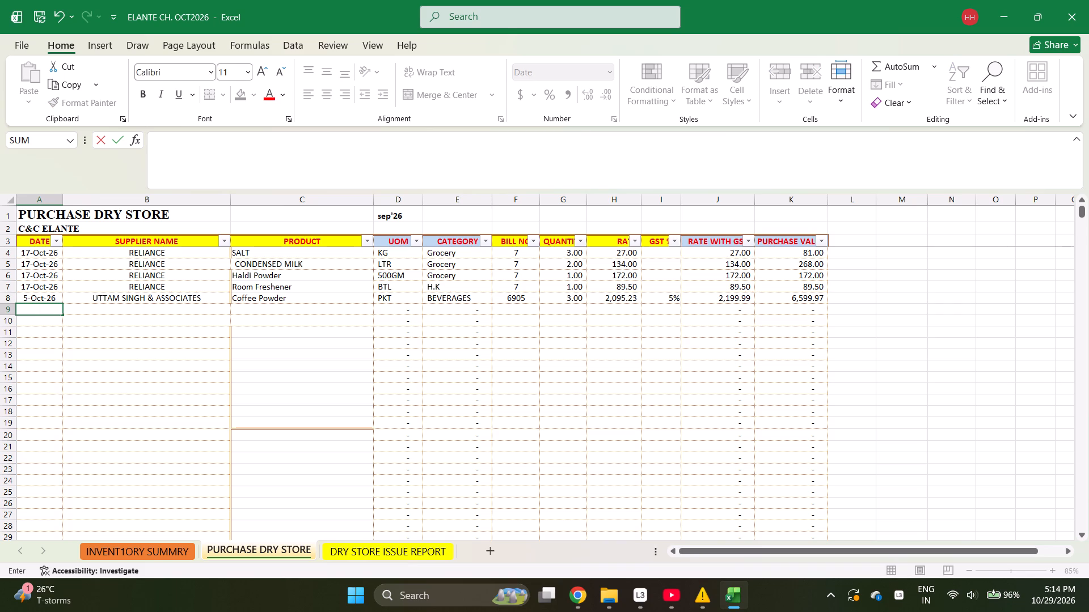
{"action": "type", "text": "10-17-26"}
{"action": "key", "text": "Right"}
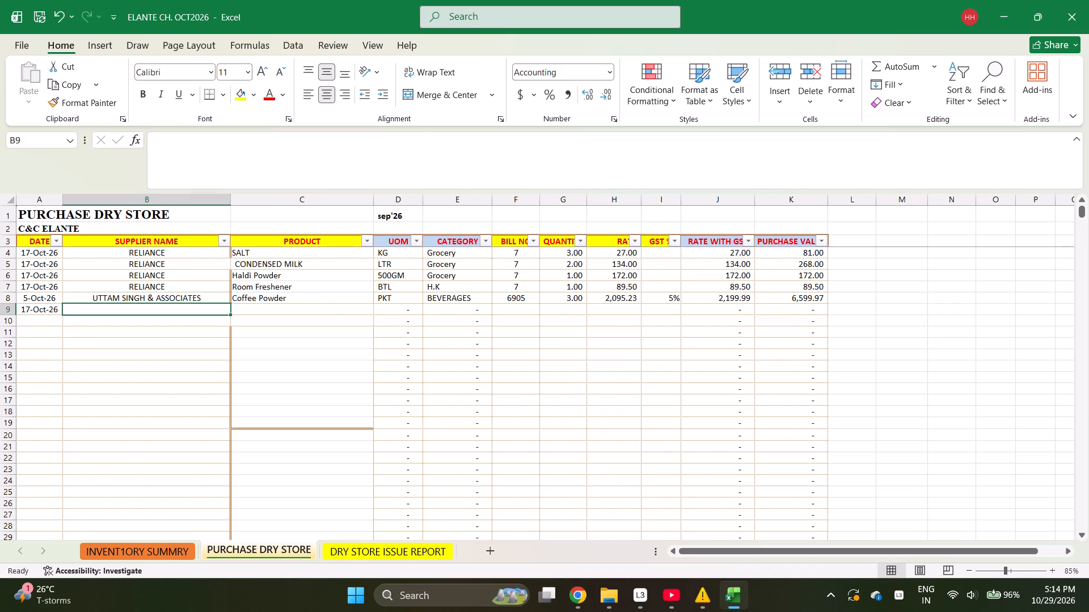
{"action": "type", "text": "R2"}
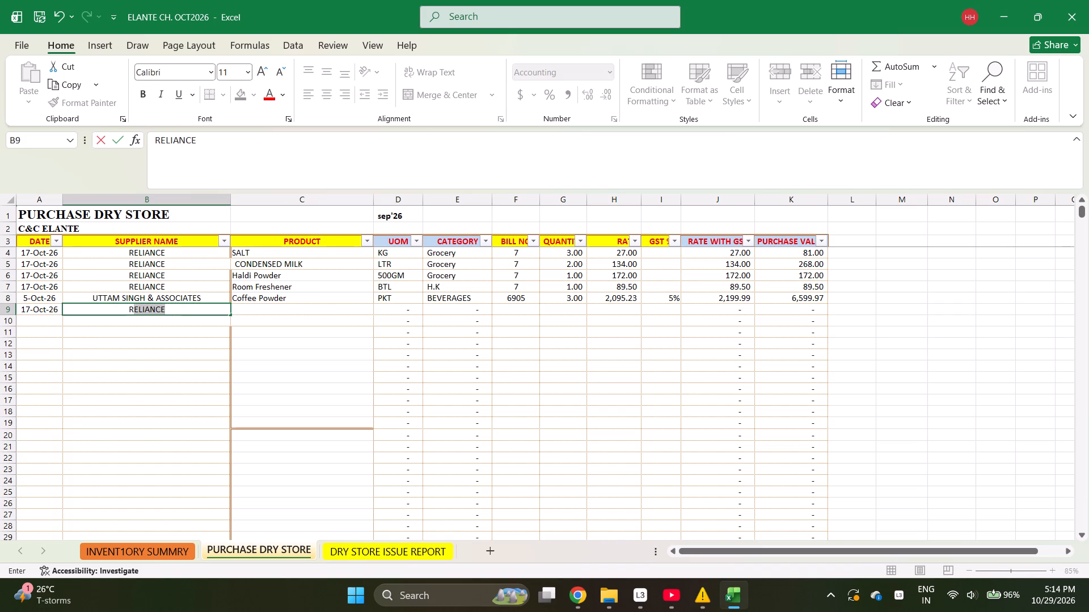
{"action": "key", "text": "g"}
{"action": "key", "text": "space"}
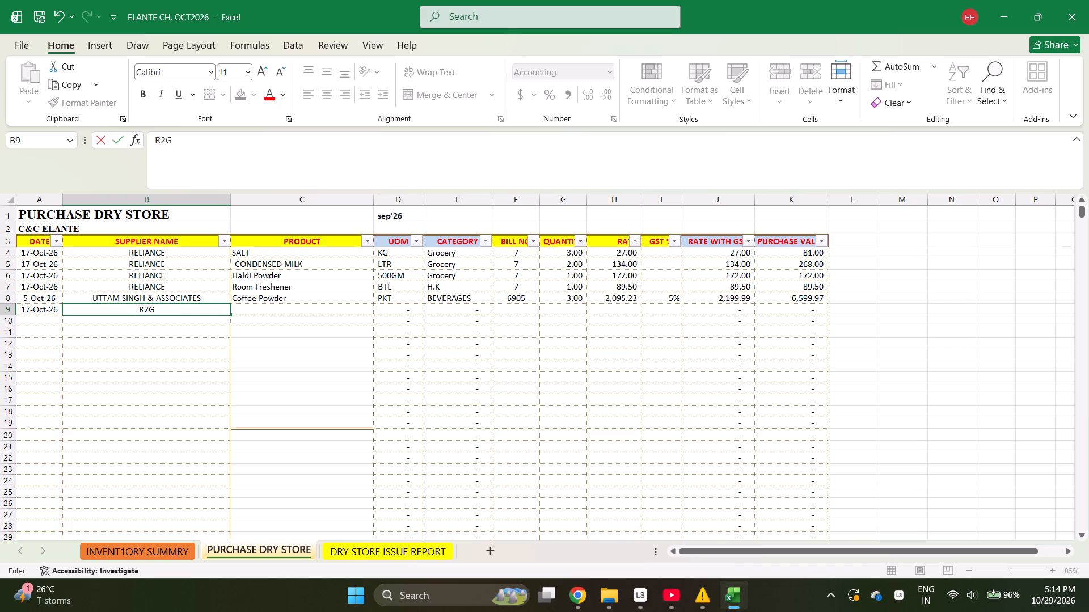
{"action": "type", "text": "HO"}
{"action": "key", "text": "s"}
{"action": "type", "text": "PITALITY"}
{"action": "key", "text": "Down"}
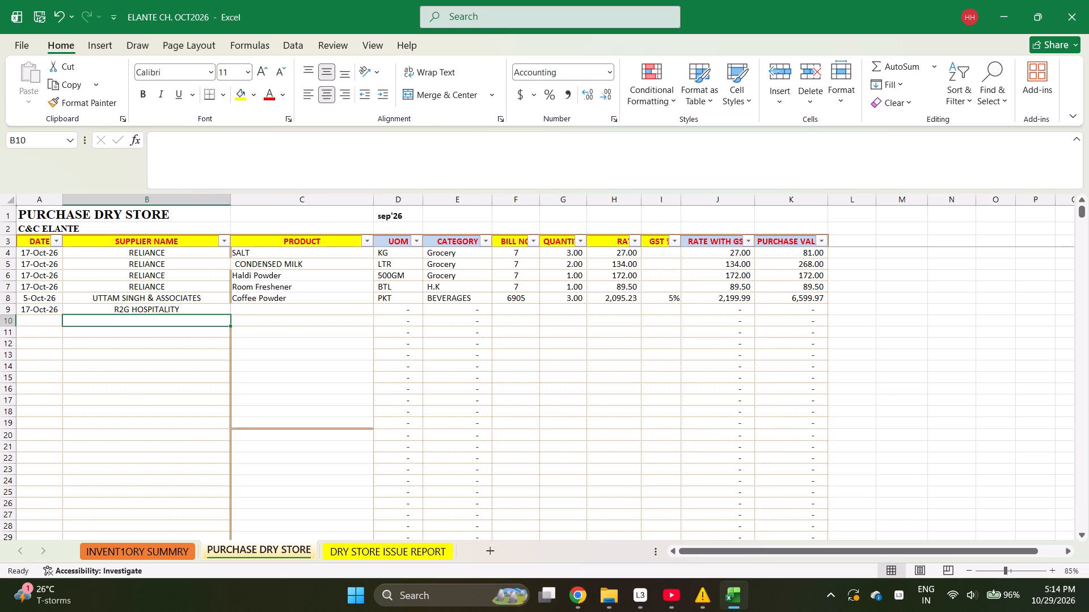
Find REF in the inventory summary sheet and copy the Refined Oil (Soya) 13kg name into C9 of PURCHASE DRY STORE.
{"action": "key", "text": "Up"}
{"action": "key", "text": "Right"}
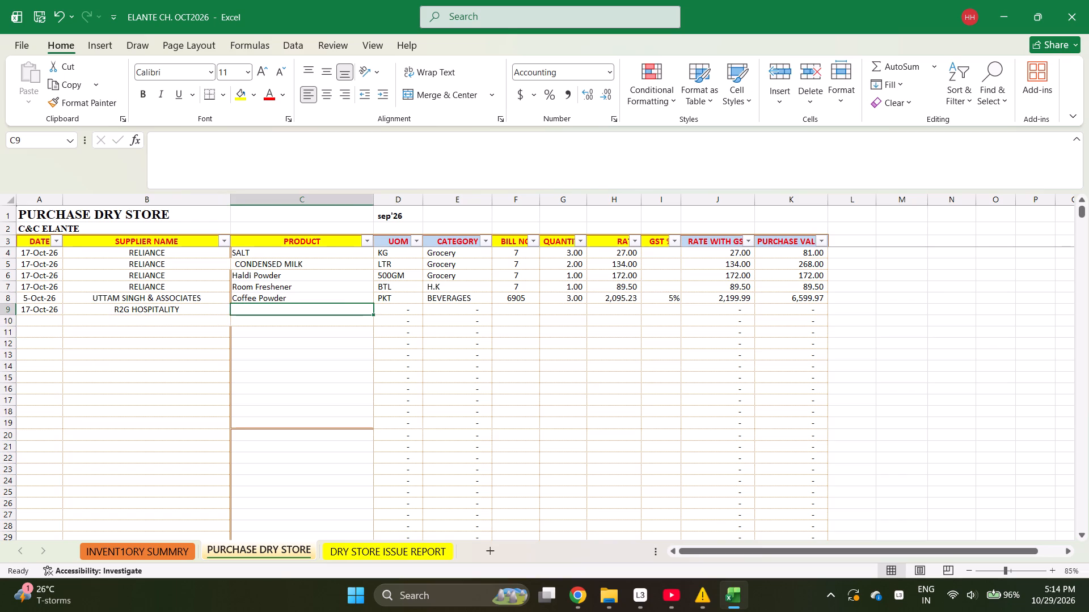
{"action": "key", "text": "ctrl+Page_Up"}
{"action": "key", "text": "ctrl+f"}
{"action": "type", "text": "REF"}
{"action": "key", "text": "Return"}
{"action": "key", "text": "Escape"}
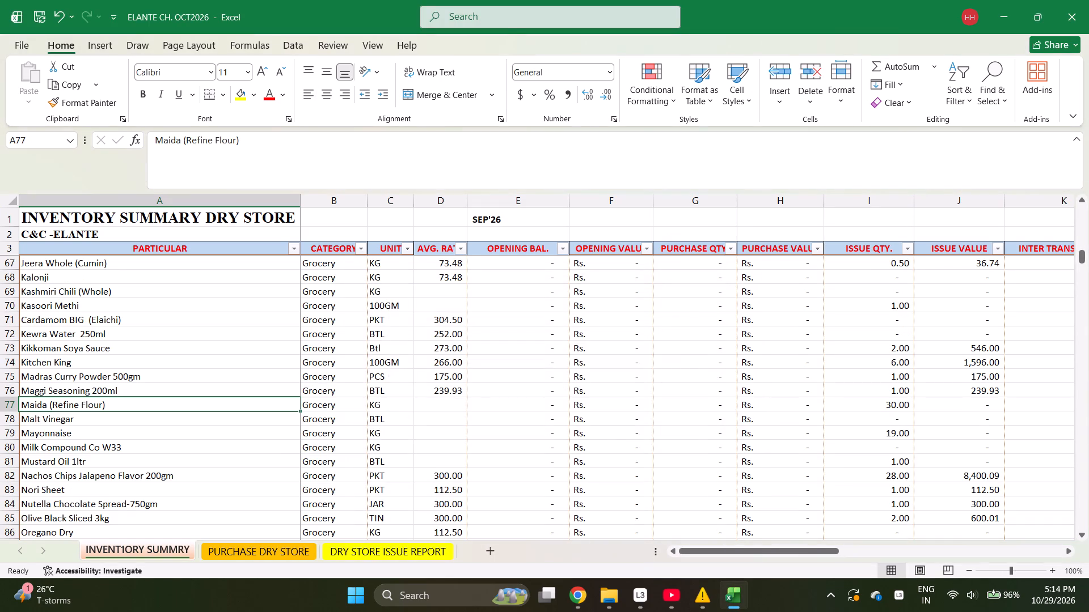
{"action": "key", "text": "ctrl+f"}
{"action": "key", "text": "Return"}
{"action": "key", "text": "Escape"}
{"action": "key", "text": "ctrl+c"}
{"action": "key", "text": "ctrl+Page_Down"}
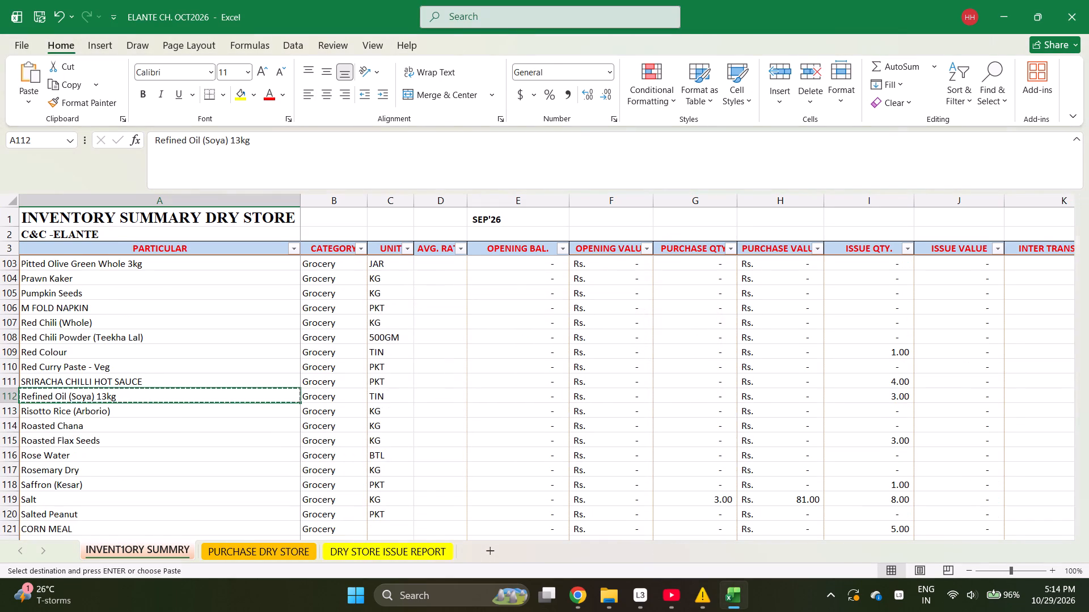
{"action": "key", "text": "Return"}
Find VIN in the inventory summary sheet and copy the Sushi Vinegar 1.8ltr name into C10 of PURCHASE DRY STORE.
{"action": "key", "text": "Down"}
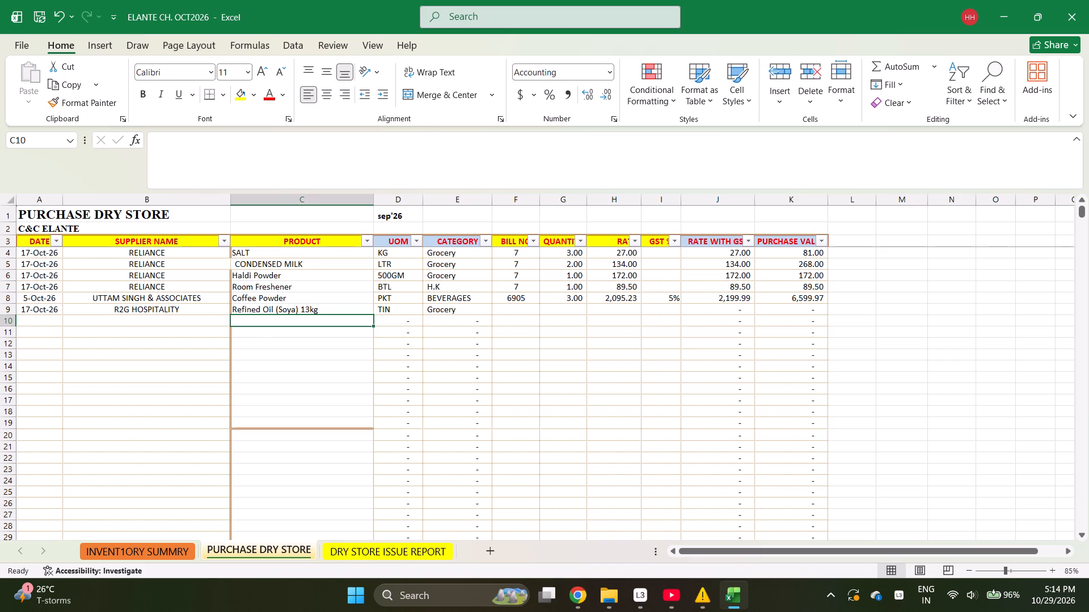
{"action": "key", "text": "ctrl+Page_Up"}
{"action": "key", "text": "ctrl+f"}
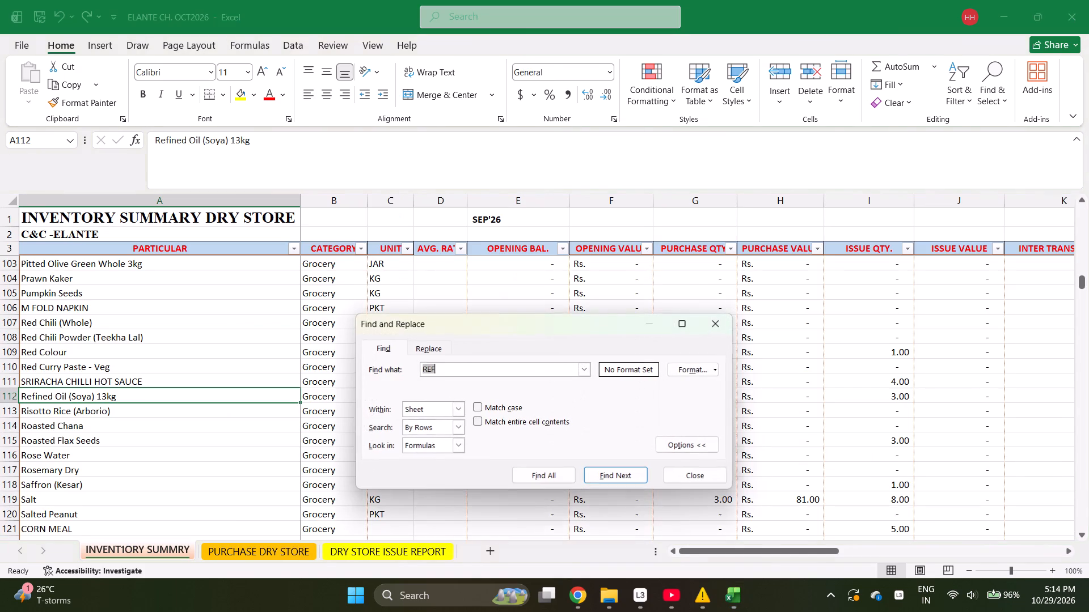
{"action": "type", "text": "VIN"}
{"action": "key", "text": "Return"}
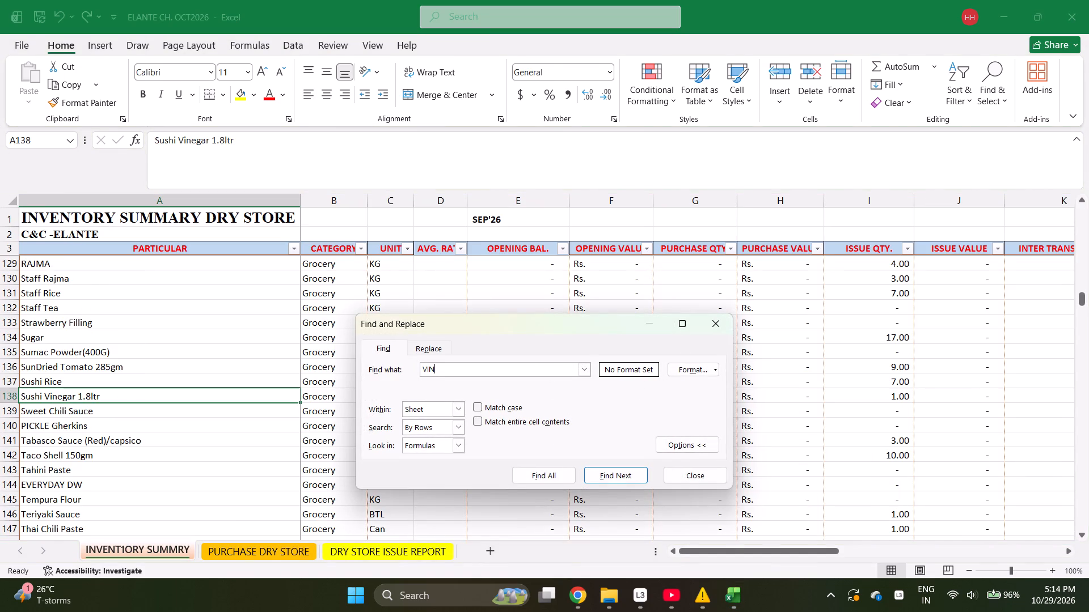
{"action": "key", "text": "Escape"}
{"action": "key", "text": "ctrl+c"}
{"action": "key", "text": "ctrl+Page_Down"}
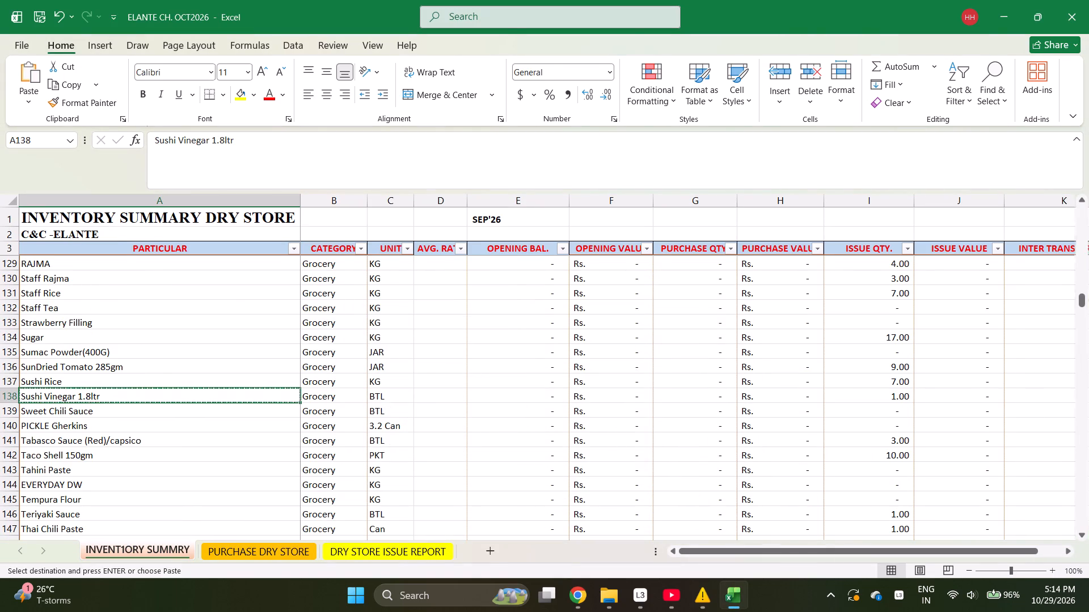
{"action": "key", "text": "Return"}
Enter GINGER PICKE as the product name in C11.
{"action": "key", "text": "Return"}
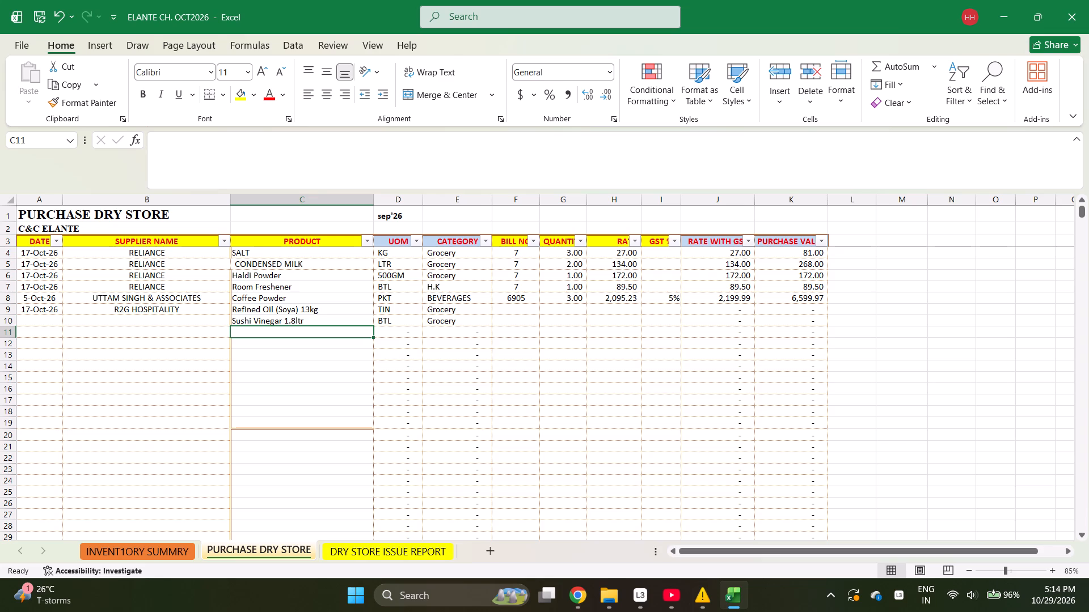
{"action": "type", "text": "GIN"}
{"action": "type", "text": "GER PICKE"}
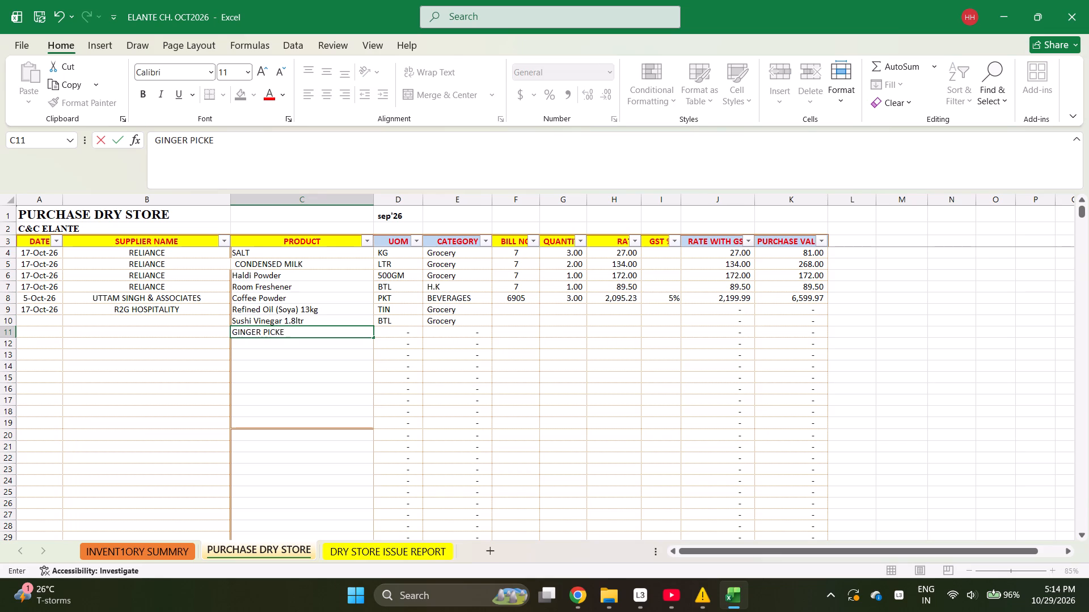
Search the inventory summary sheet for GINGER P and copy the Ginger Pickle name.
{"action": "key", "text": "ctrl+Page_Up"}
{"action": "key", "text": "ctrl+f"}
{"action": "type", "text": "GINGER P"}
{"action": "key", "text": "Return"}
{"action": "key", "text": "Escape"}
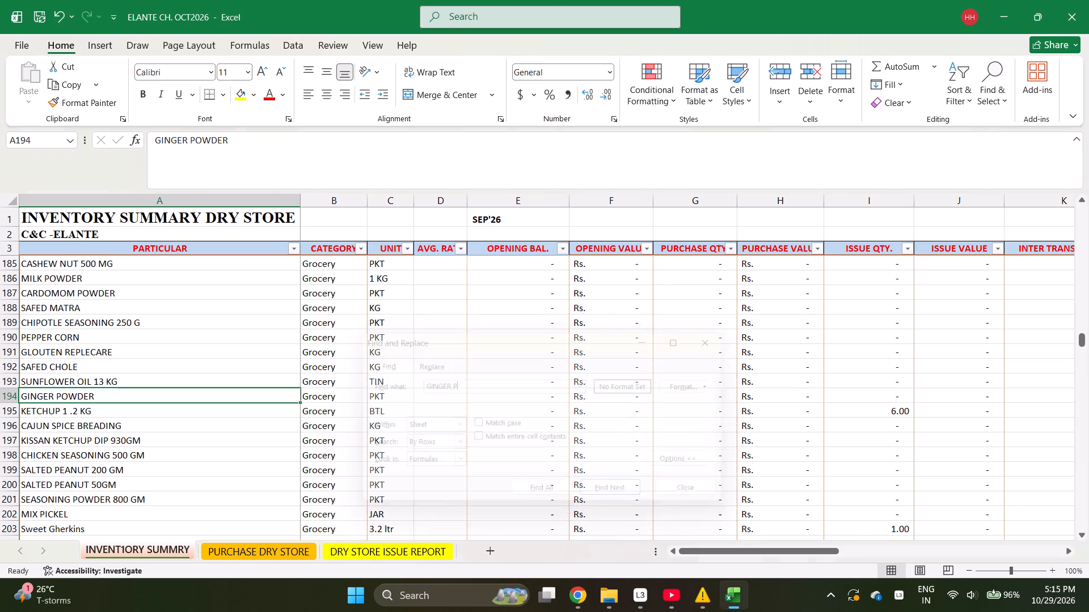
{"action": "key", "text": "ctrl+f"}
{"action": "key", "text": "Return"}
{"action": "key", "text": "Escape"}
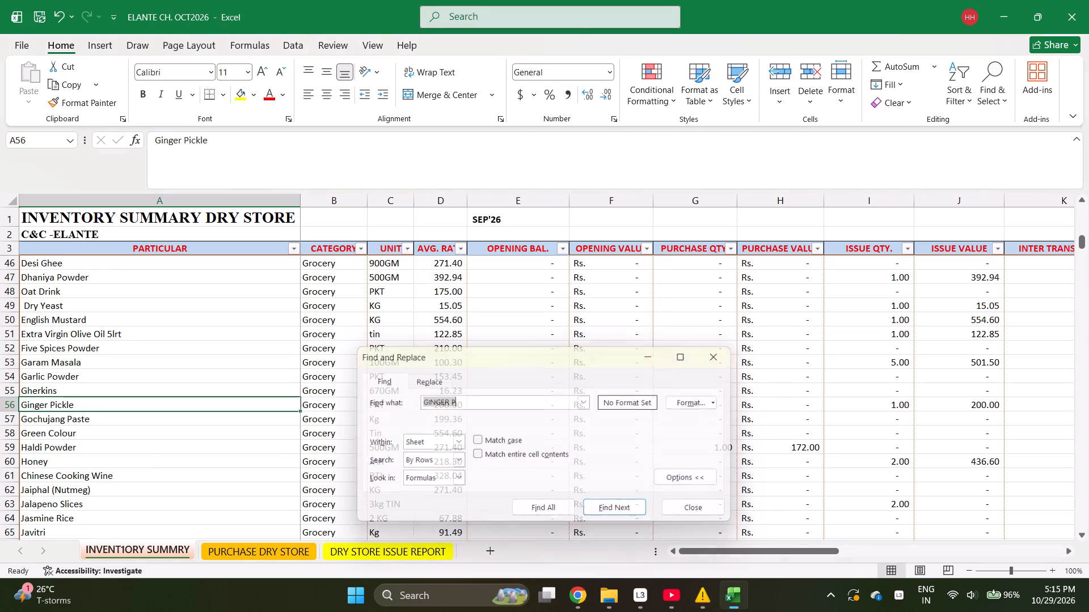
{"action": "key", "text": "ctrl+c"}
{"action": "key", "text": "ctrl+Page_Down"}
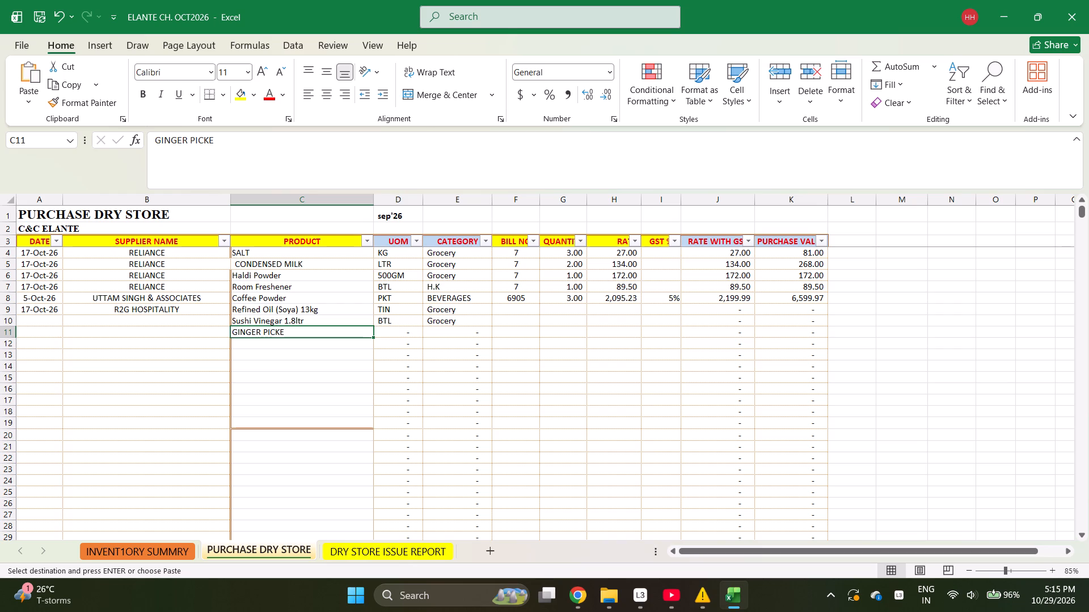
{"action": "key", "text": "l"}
Find GINGER P in the inventory summary sheet and copy the Ginger Pickle name into C11 of PURCHASE DRY STORE.
{"action": "key", "text": "ctrl+Page_Up"}
{"action": "key", "text": "ctrl+f"}
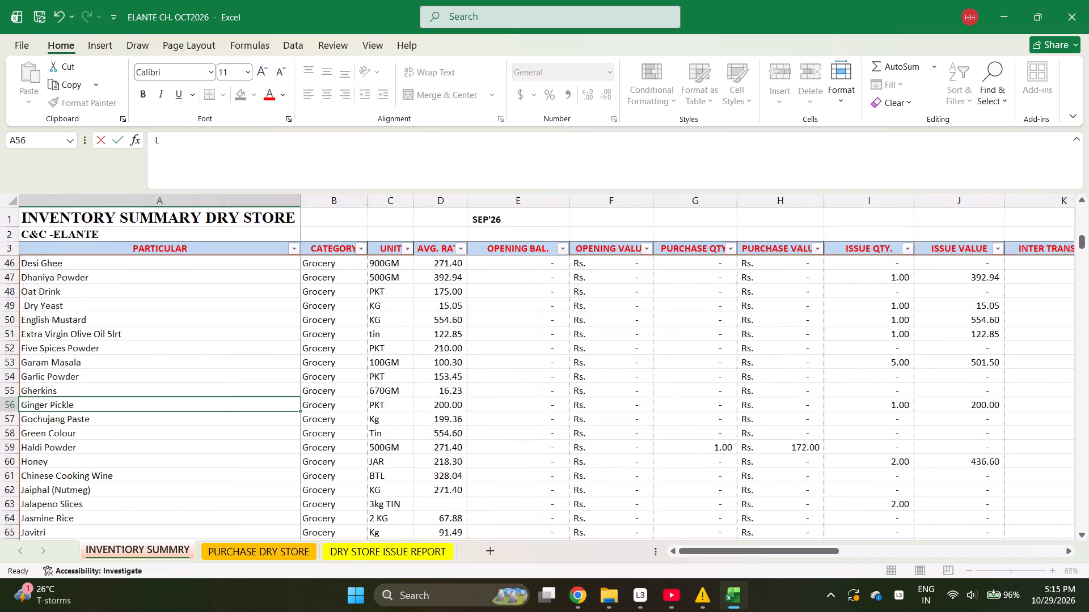
{"action": "type", "text": "GINGW"}
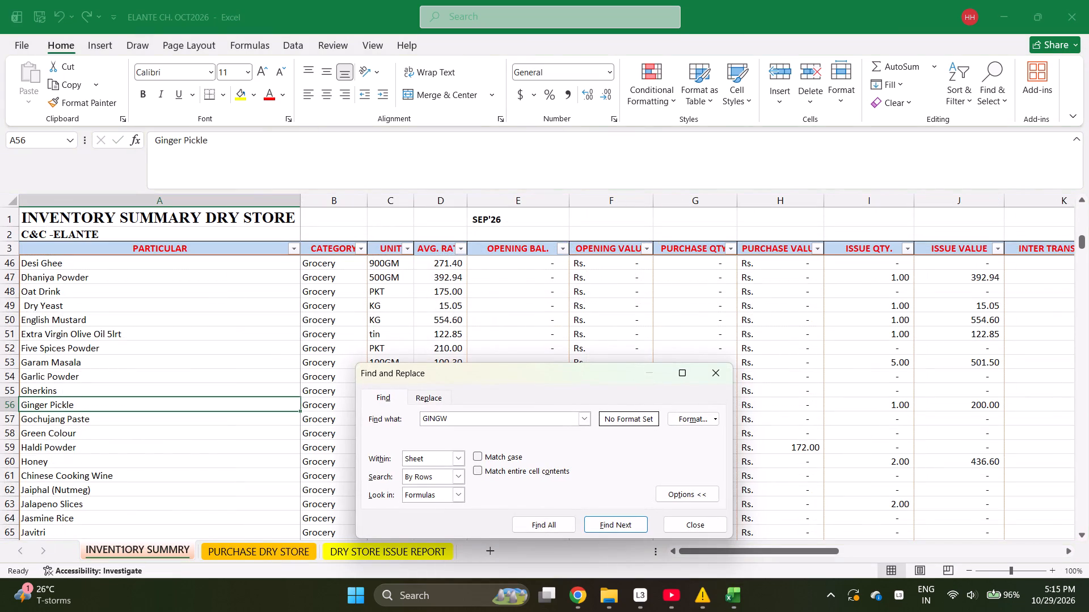
{"action": "key", "text": "BackSpace"}
{"action": "type", "text": "ER"}
{"action": "key", "text": "Return"}
{"action": "key", "text": "Return"}
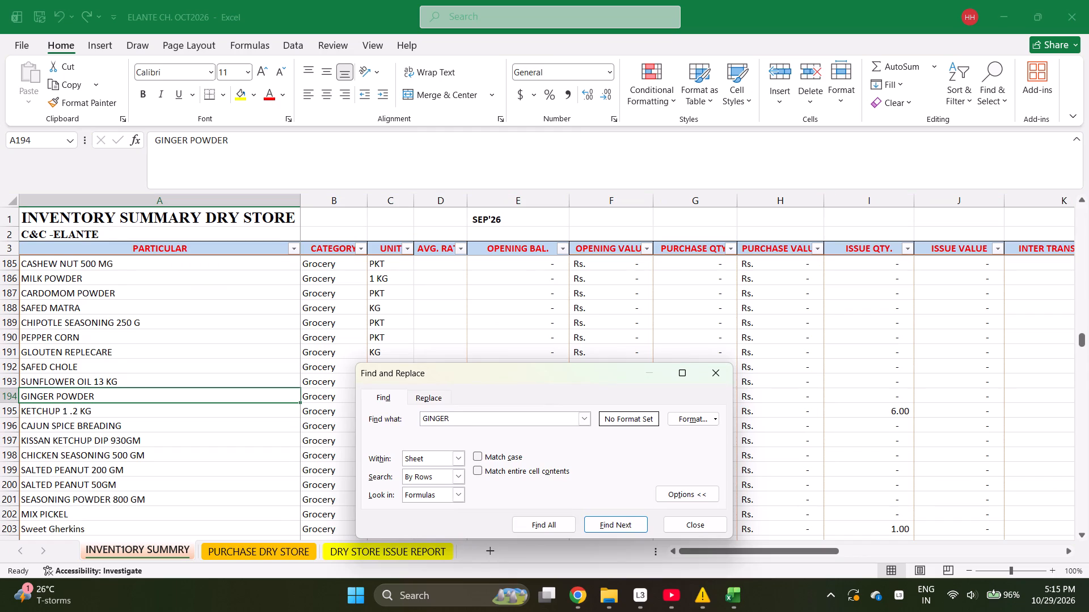
{"action": "key", "text": "Return"}
{"action": "key", "text": "Return"}
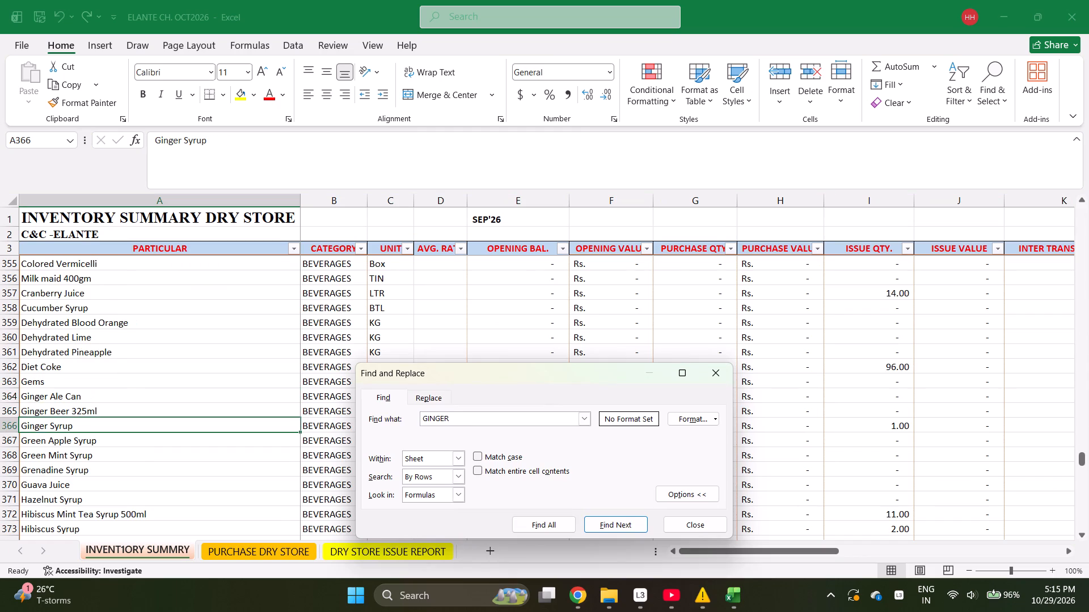
{"action": "key", "text": "space"}
{"action": "type", "text": "P"}
{"action": "key", "text": "Return"}
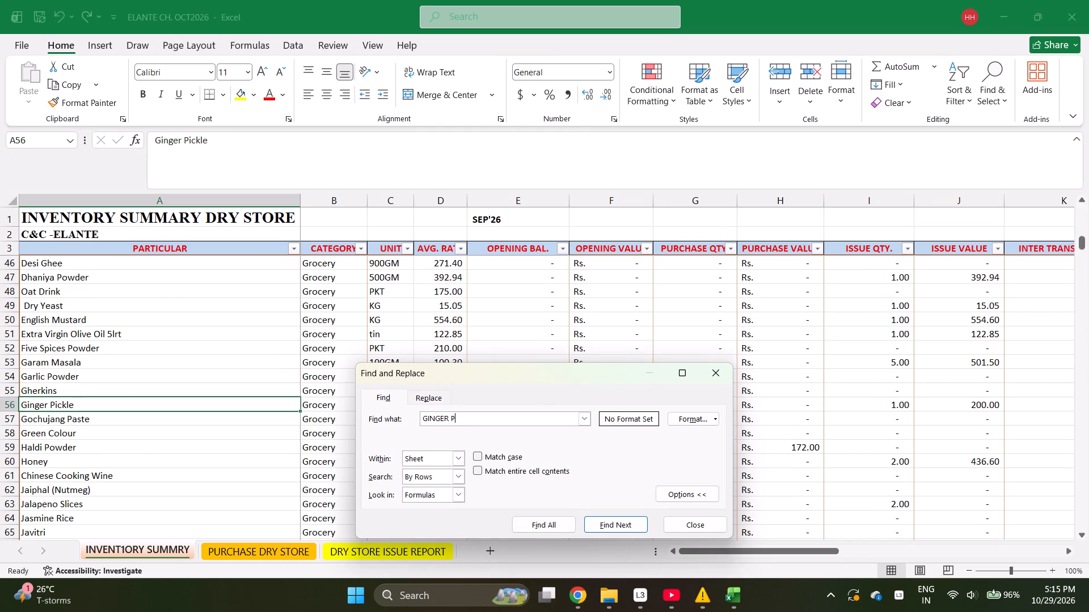
{"action": "key", "text": "Escape"}
{"action": "key", "text": "ctrl+c"}
{"action": "key", "text": "ctrl+Page_Down"}
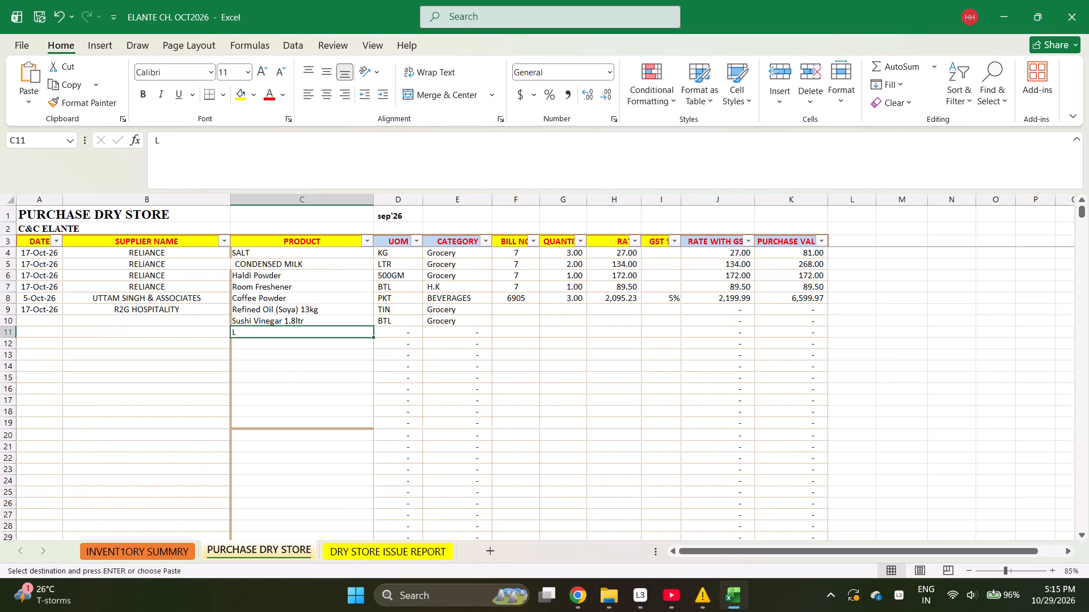
{"action": "key", "text": "Return"}
Find CASHEW in the inventory summary sheet and copy the Cashew Nuts 4 Pcs (Kaju) name into C12 of PURCHASE DRY STORE.
{"action": "key", "text": "Down"}
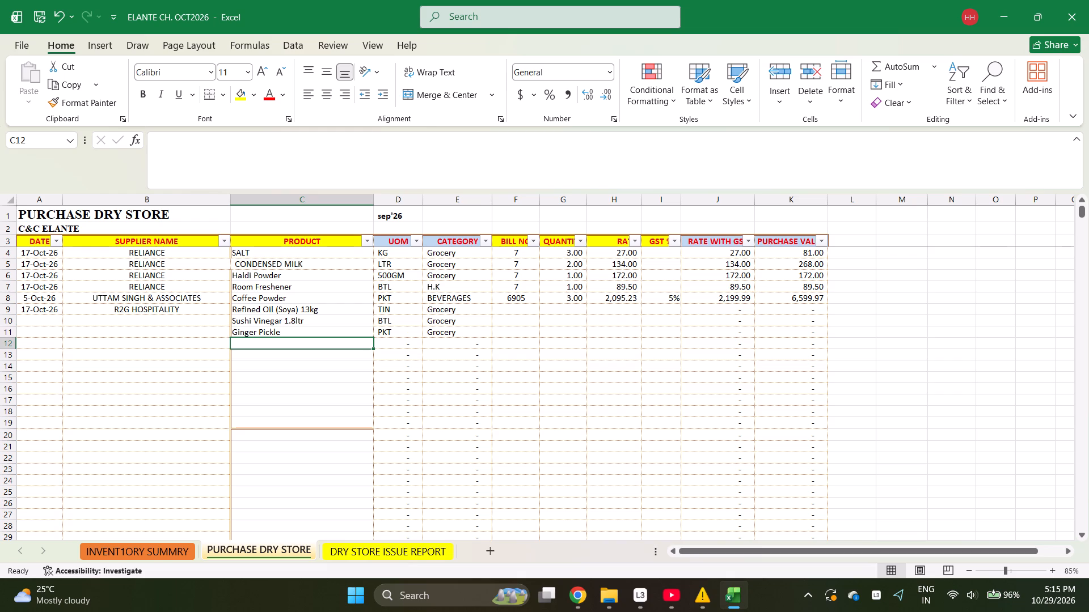
{"action": "key", "text": "ctrl+Page_Up"}
{"action": "key", "text": "ctrl+f"}
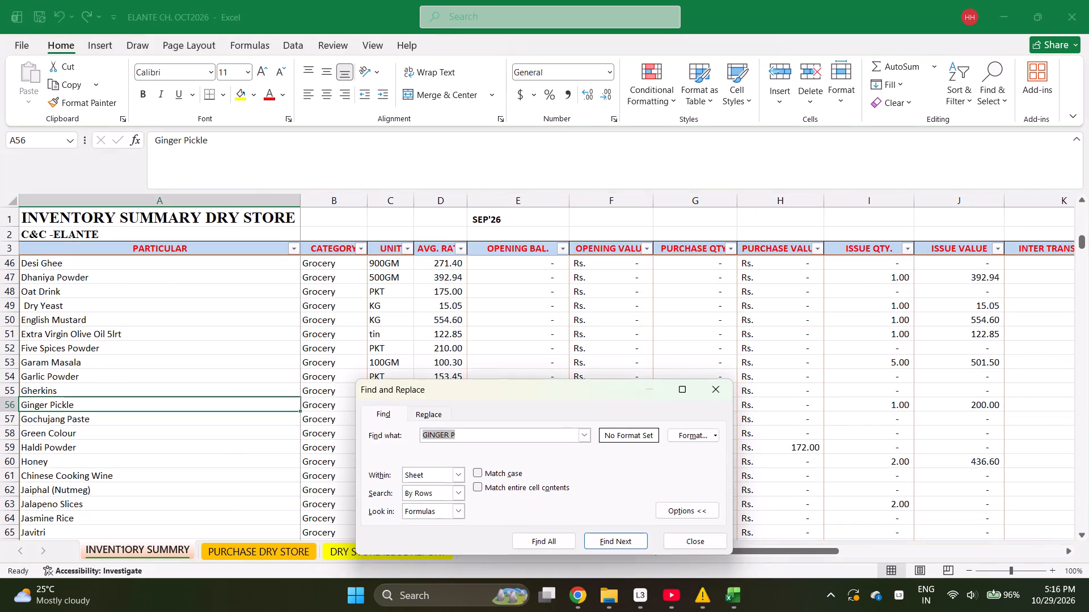
{"action": "type", "text": "CASHEW"}
{"action": "key", "text": "Return"}
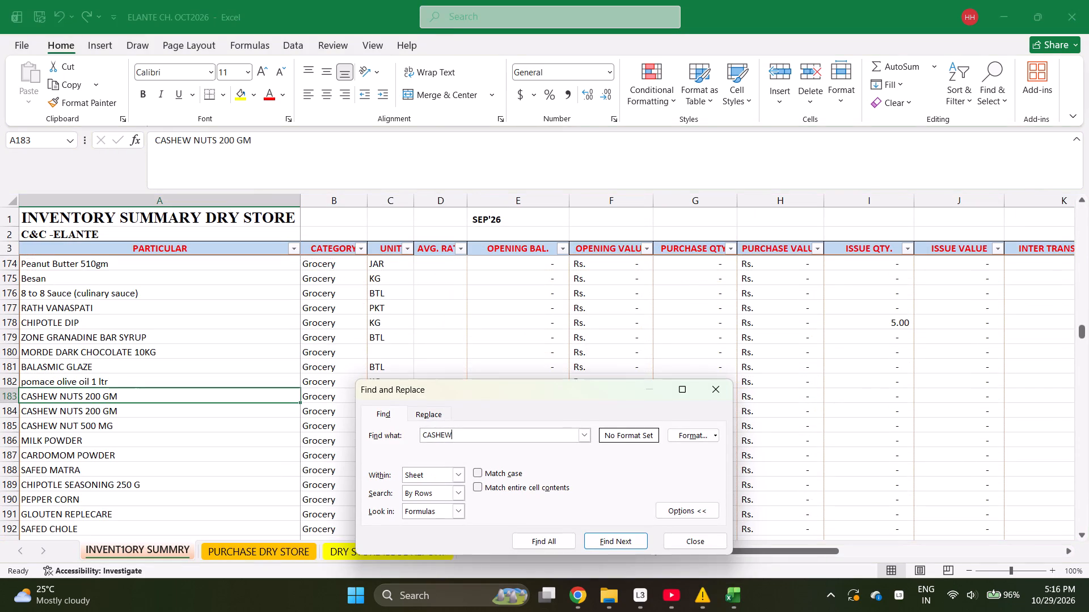
{"action": "key", "text": "Escape"}
{"action": "key", "text": "ctrl+f"}
{"action": "key", "text": "Return"}
{"action": "key", "text": "Return"}
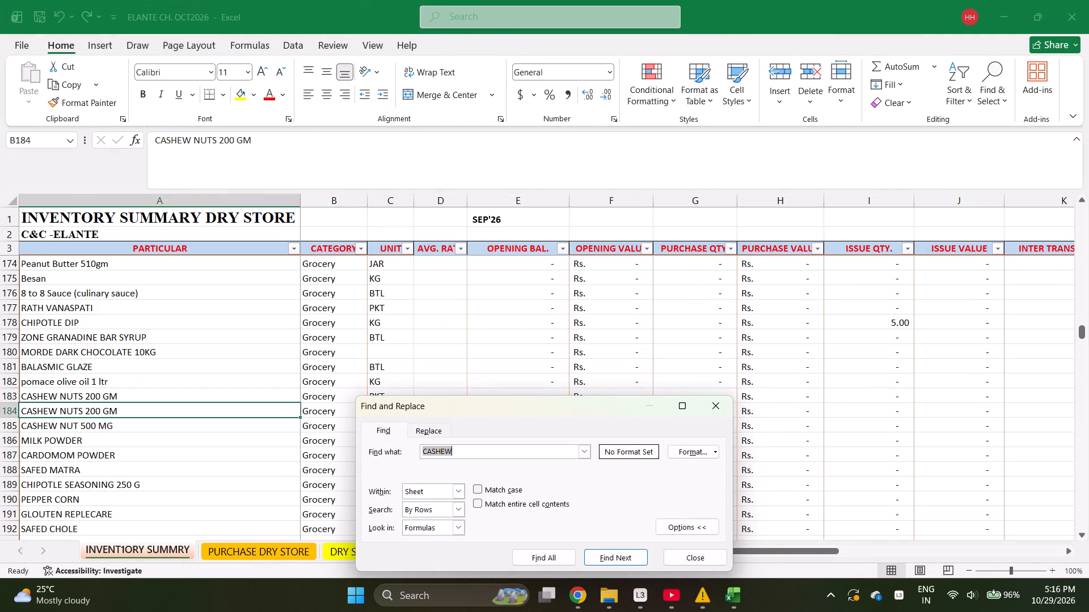
{"action": "key", "text": "Return"}
{"action": "key", "text": "Escape"}
{"action": "key", "text": "ctrl+c"}
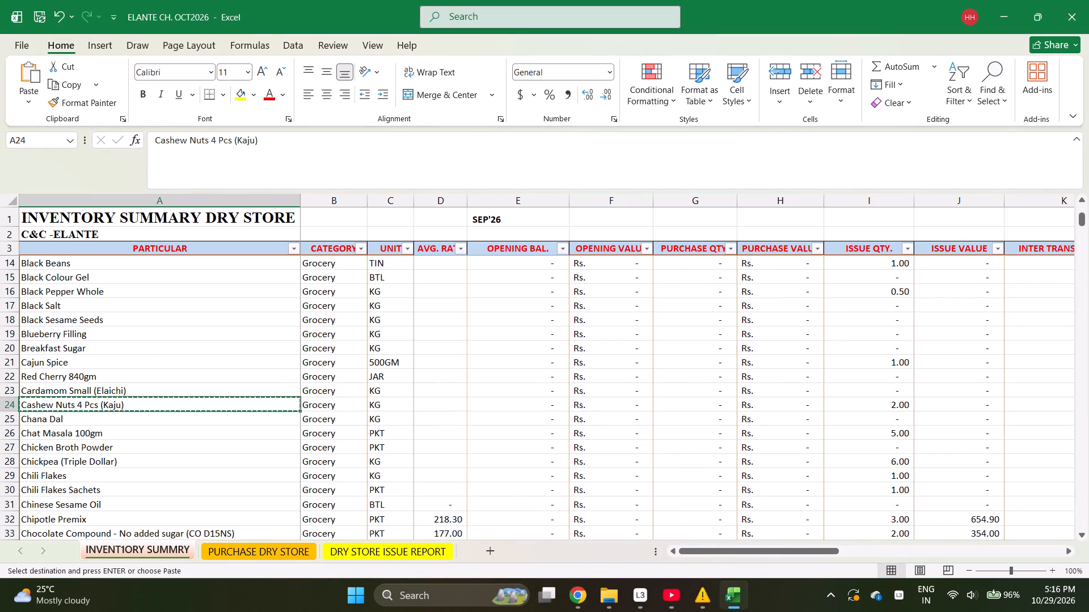
{"action": "key", "text": "ctrl+Page_Down"}
{"action": "key", "text": "Return"}
{"action": "key", "text": "Return"}
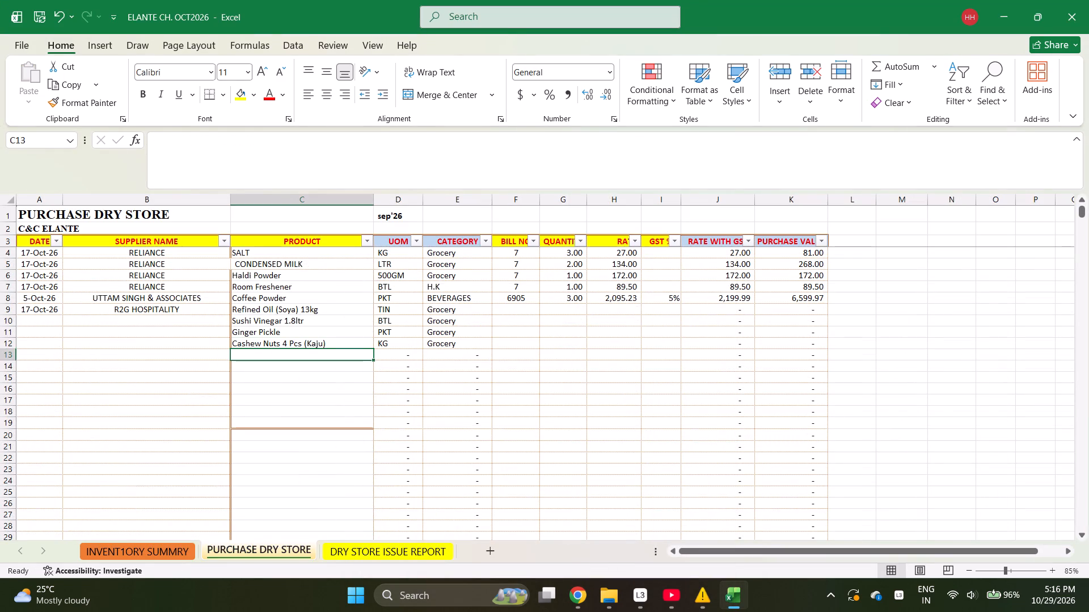
Enter BLACK PEPPER WHOLE as the product name in C13.
{"action": "type", "text": "BLACK PEP"}
{"action": "type", "text": "ER"}
{"action": "key", "text": "space"}
{"action": "key", "text": "BackSpace"}
{"action": "key", "text": "BackSpace"}
{"action": "key", "text": "BackSpace"}
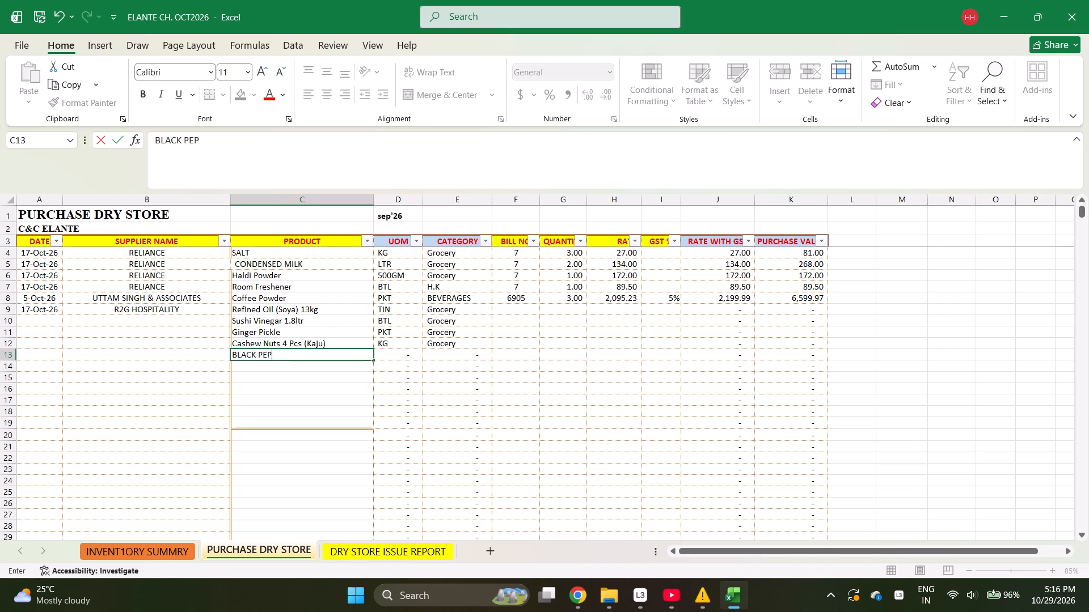
{"action": "type", "text": "PER WHOLE"}
{"action": "key", "text": "Return"}
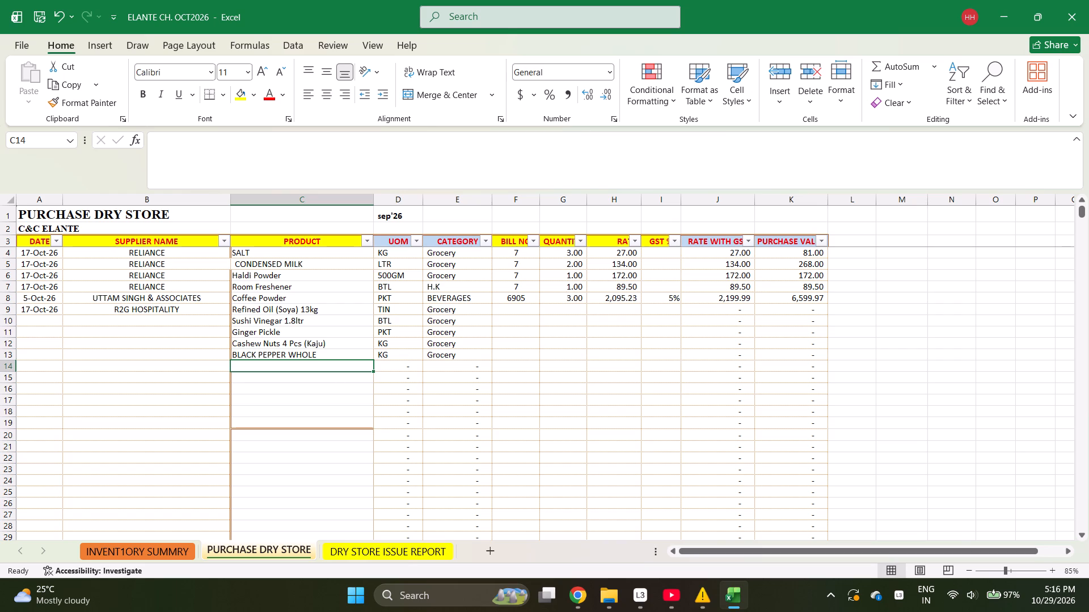
Find TOMATO J in the inventory summary sheet and copy the Tomato Juice name into C14 of PURCHASE DRY STORE.
{"action": "key", "text": "ctrl+Page_Up"}
{"action": "key", "text": "ctrl+f"}
{"action": "type", "text": "TOMAT"}
{"action": "type", "text": "O J"}
{"action": "key", "text": "Return"}
{"action": "key", "text": "Escape"}
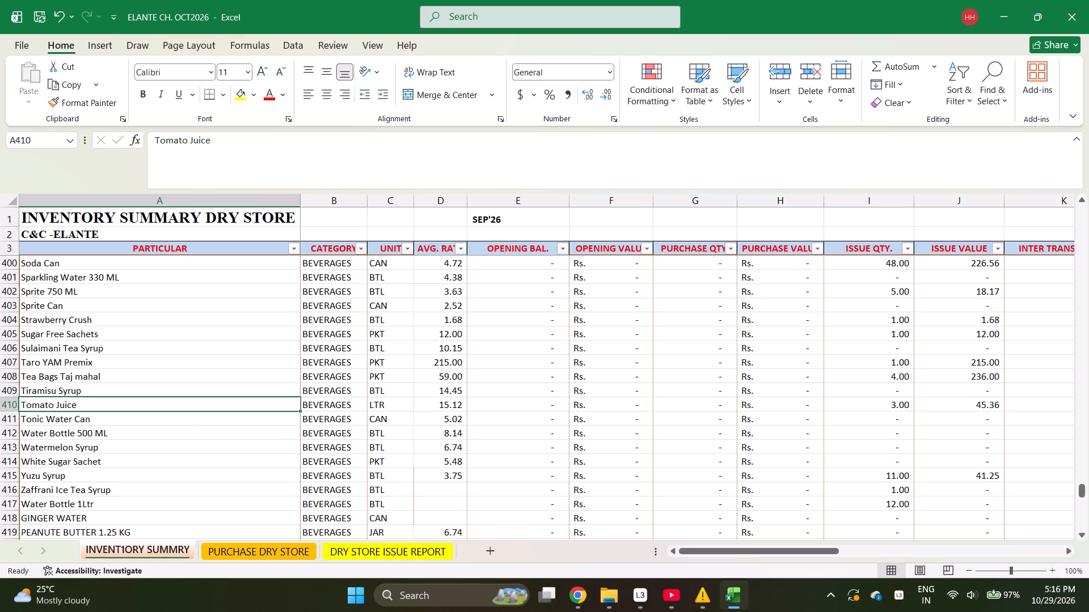
{"action": "key", "text": "ctrl+c"}
{"action": "key", "text": "ctrl+Page_Down"}
{"action": "key", "text": "Return"}
{"action": "key", "text": "Return"}
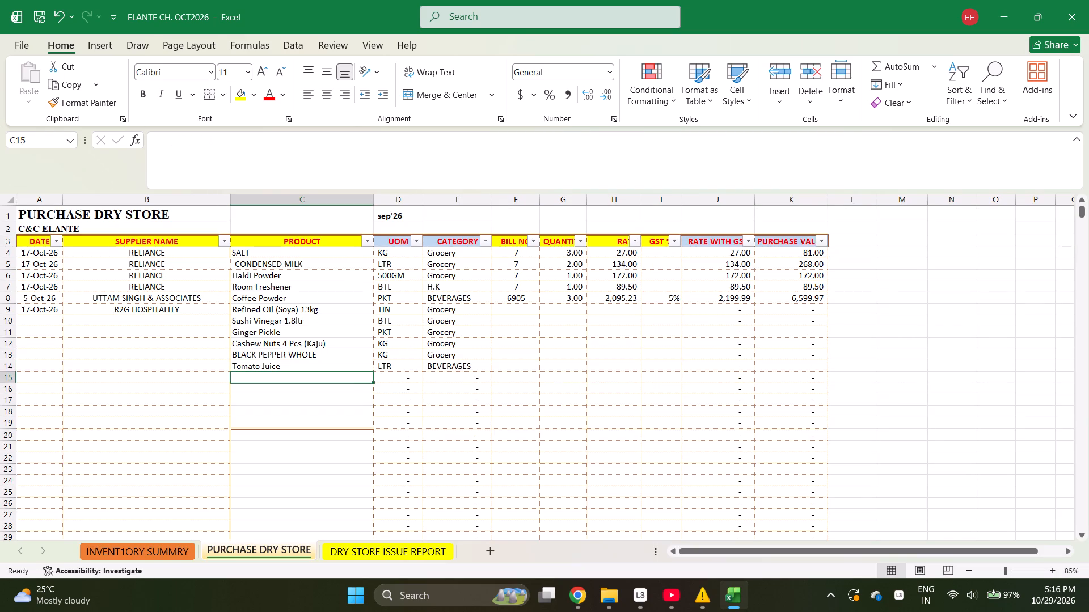
Find SR in the inventory summary sheet and copy the SRIRACHA CHILLI HOT SAUCE name into C15 of PURCHASE DRY STORE.
{"action": "key", "text": "ctrl+Page_Up"}
{"action": "key", "text": "ctrl+f"}
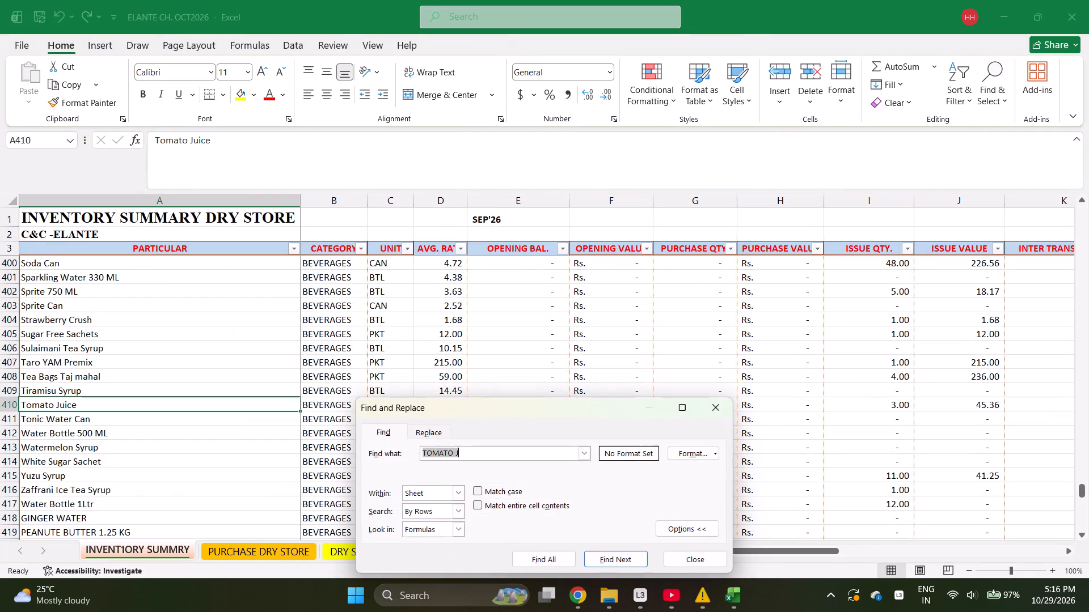
{"action": "type", "text": "SR"}
{"action": "key", "text": "Return"}
{"action": "key", "text": "Escape"}
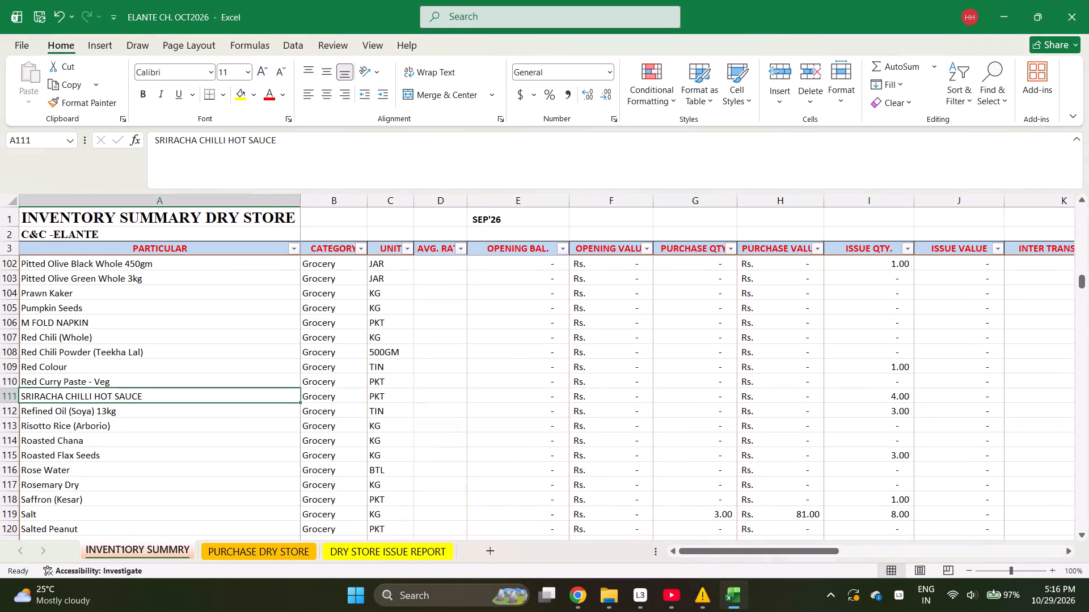
{"action": "key", "text": "ctrl+c"}
{"action": "key", "text": "ctrl+Page_Down"}
{"action": "key", "text": "Return"}
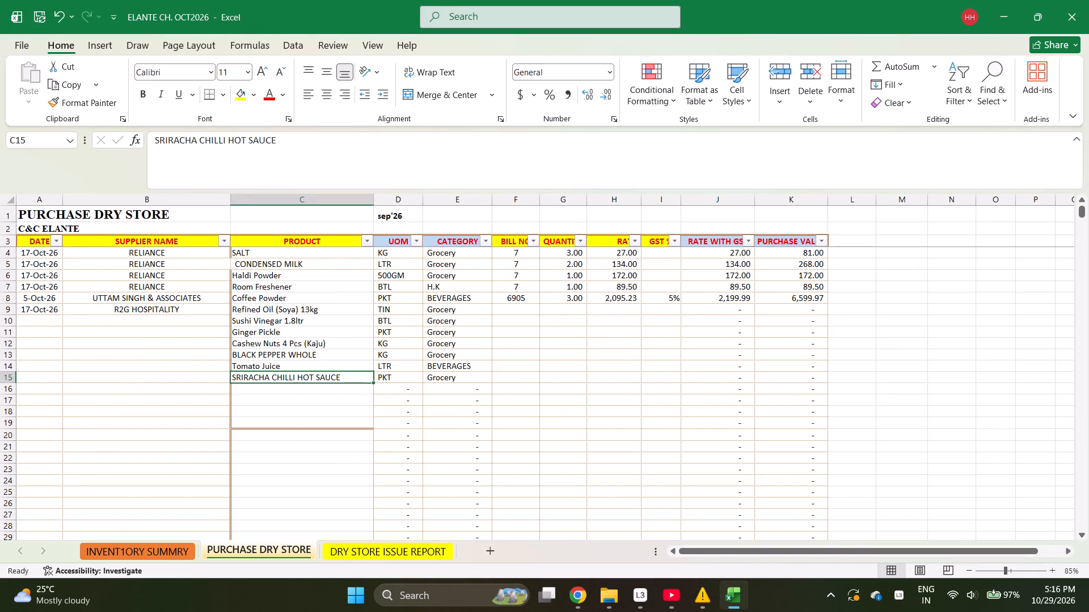
Check the count of R2G HOSPITALITY products listed in C9:C15.
{"action": "key", "text": "shift+Up"}
{"action": "key", "text": "shift+Up"}
{"action": "key", "text": "shift+Up"}
{"action": "key", "text": "shift+Up"}
{"action": "key", "text": "shift+Up"}
{"action": "key", "text": "shift+Up"}
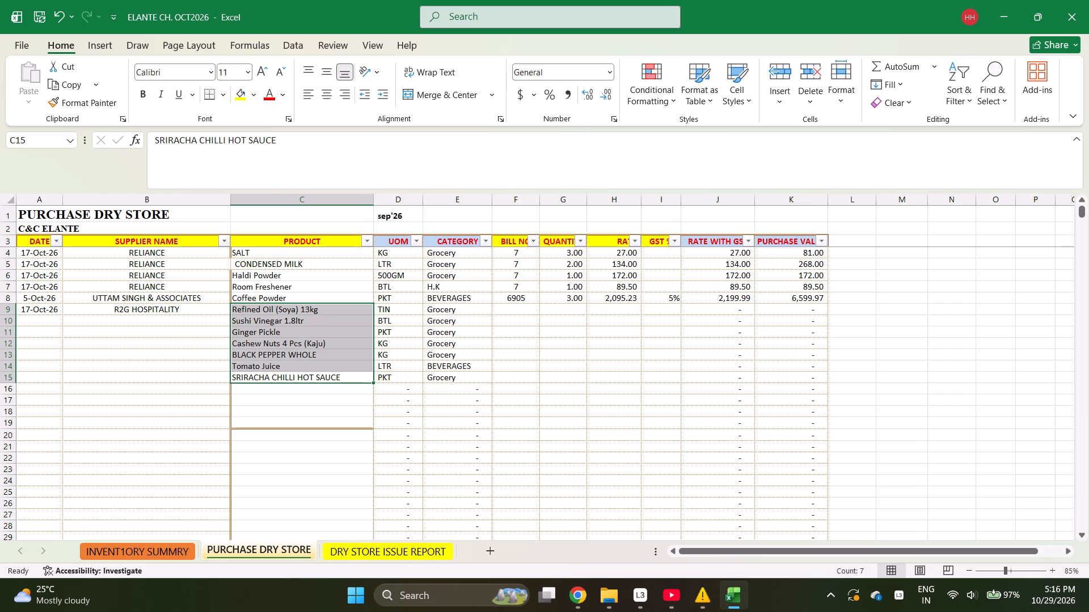
Enter 5676 as the R2G HOSPITALITY bill number in F9.
{"action": "key", "text": "Right"}
{"action": "key", "text": "Right"}
{"action": "key", "text": "Right"}
{"action": "key", "text": "ctrl+Up"}
{"action": "key", "text": "Down"}
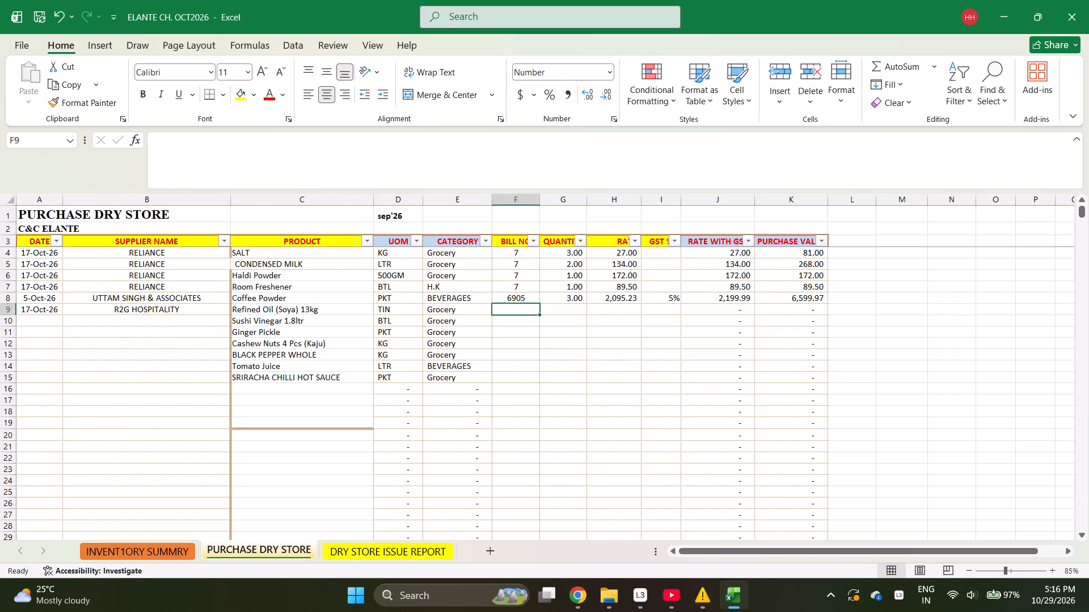
{"action": "type", "text": "567"}
{"action": "key", "text": "Right"}
{"action": "key", "text": "Left"}
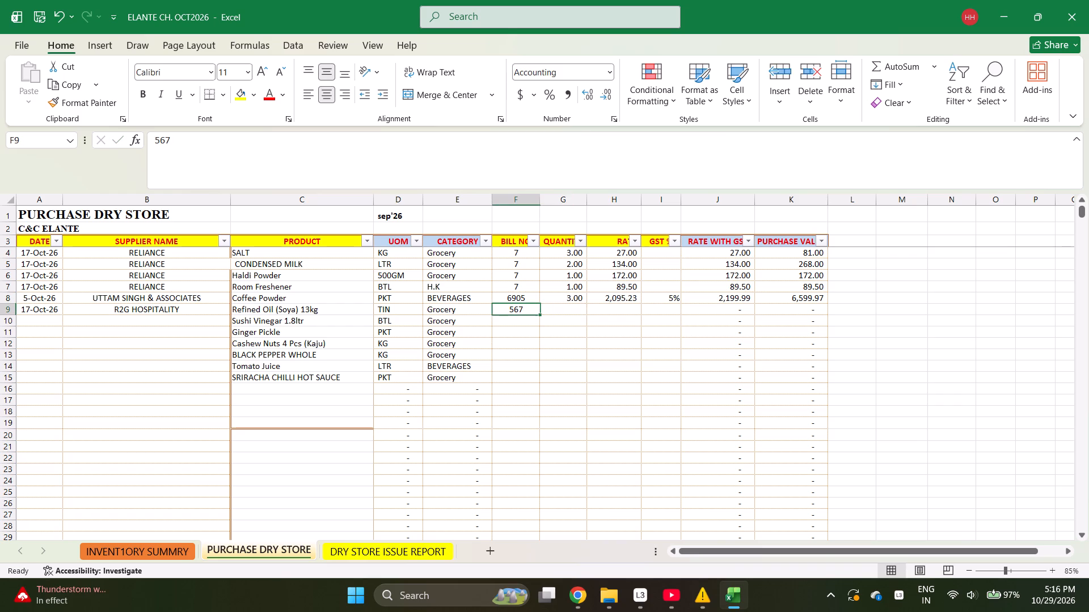
{"action": "type", "text": "5676"}
{"action": "key", "text": "Return"}
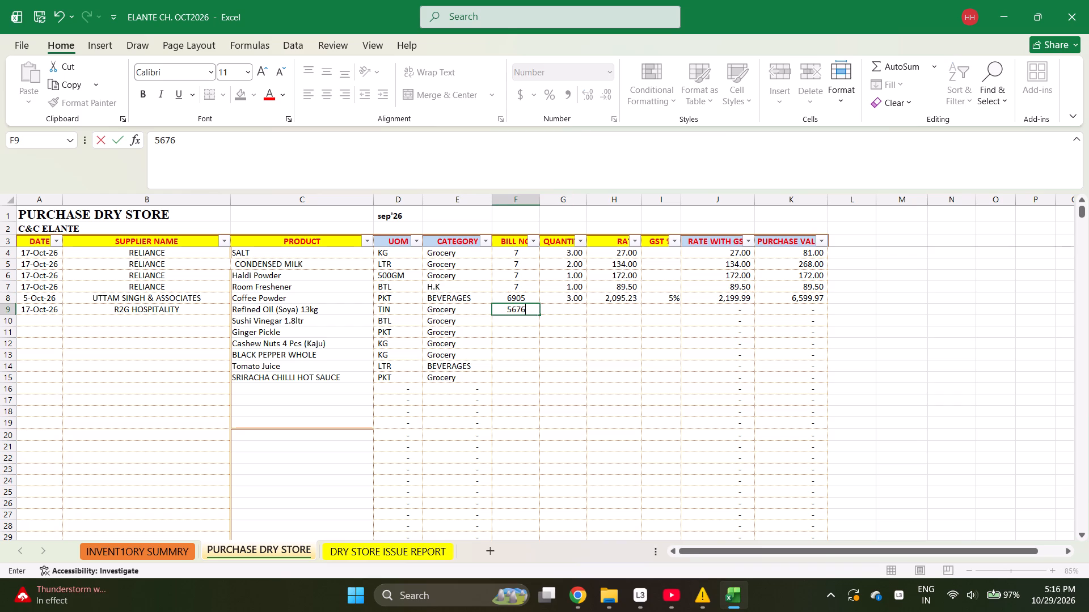
Enter 2380, 600, 60, 800, 950, 98.18 and 195 down the quantity column in G9:G15.
{"action": "key", "text": "Right"}
{"action": "key", "text": "Up"}
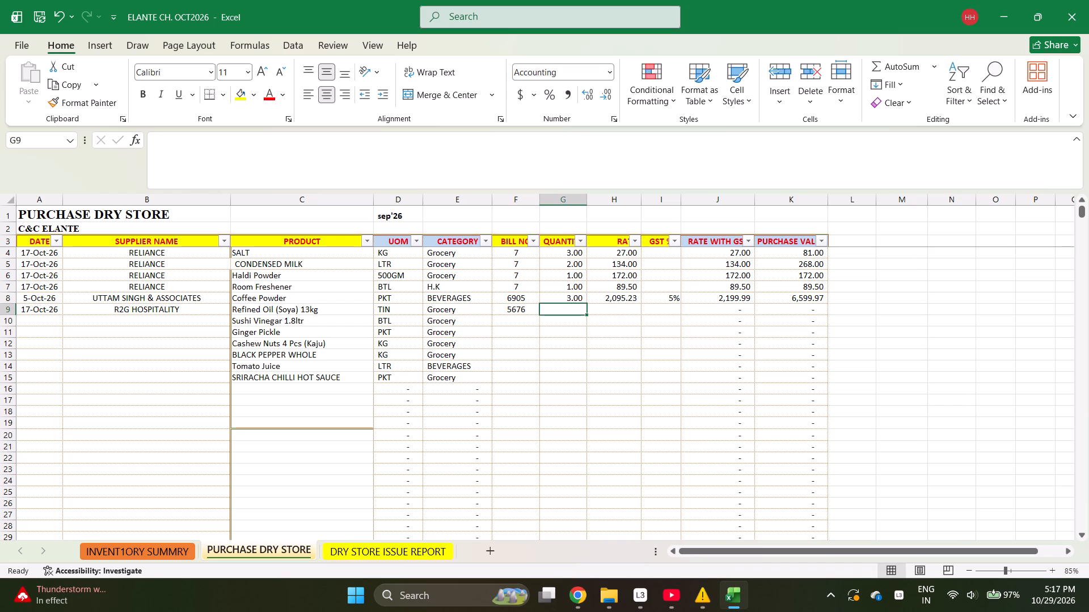
{"action": "type", "text": "2380"}
{"action": "key", "text": "Return"}
{"action": "type", "text": "600"}
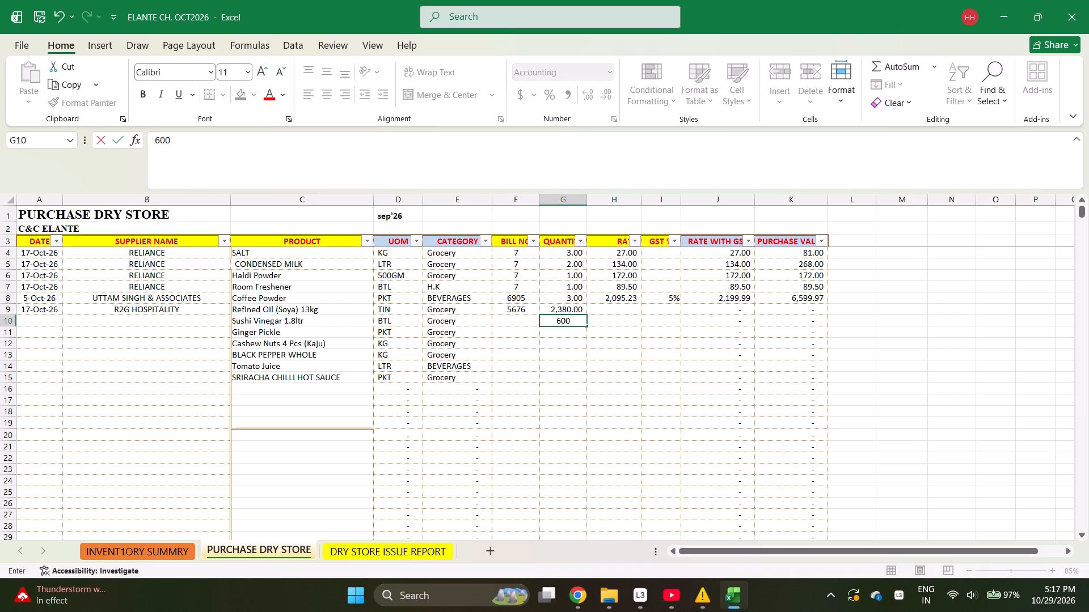
{"action": "key", "text": "Return"}
{"action": "type", "text": "60"}
{"action": "key", "text": "Return"}
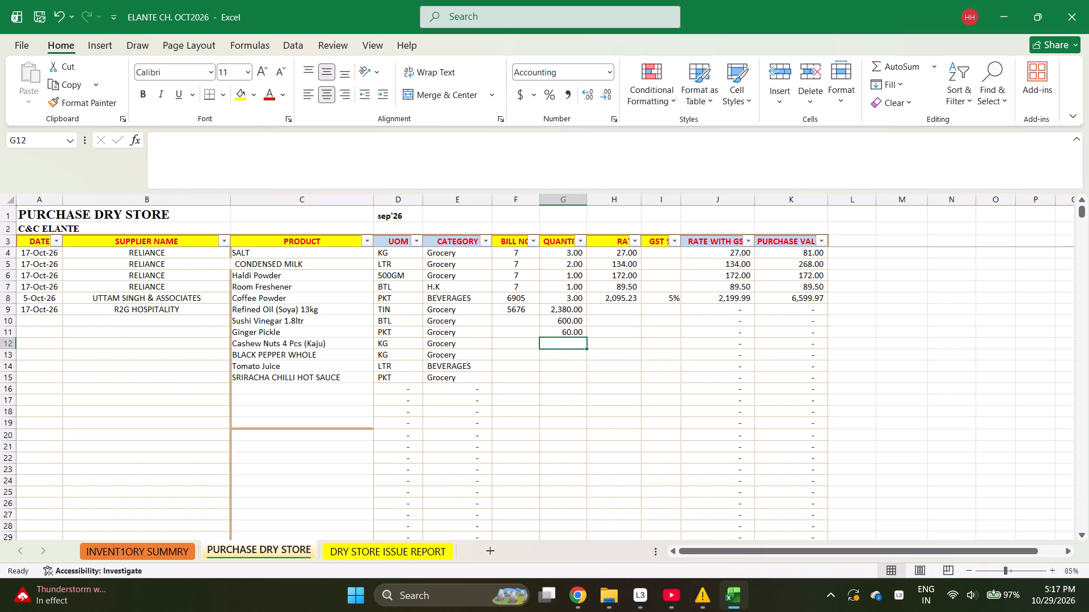
{"action": "type", "text": "800"}
{"action": "key", "text": "Return"}
{"action": "type", "text": "950"}
{"action": "key", "text": "Return"}
{"action": "type", "text": "98.18"}
{"action": "key", "text": "Return"}
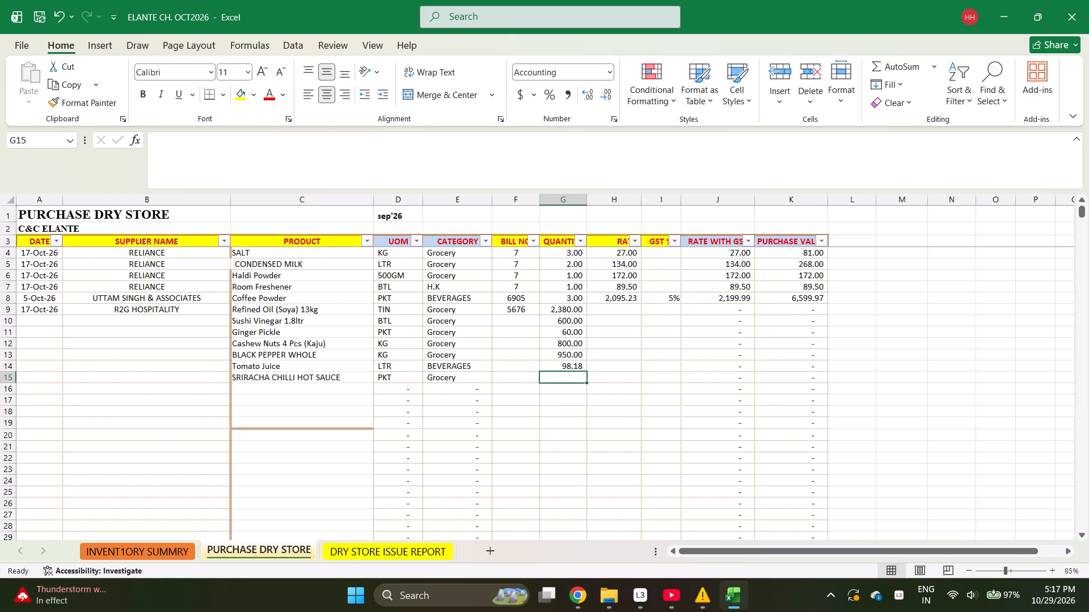
{"action": "type", "text": "195"}
{"action": "key", "text": "Return"}
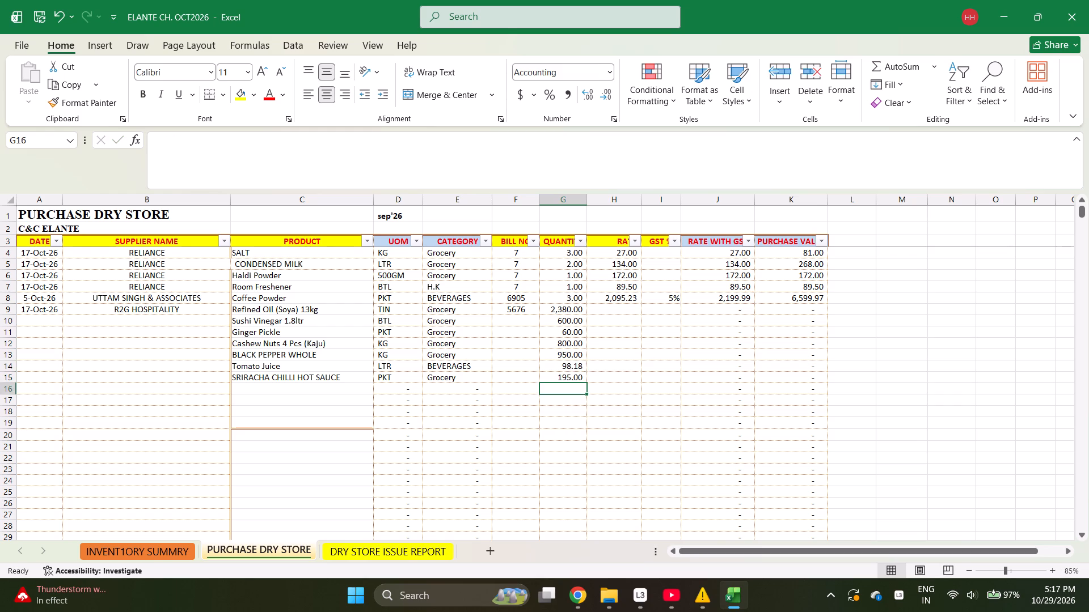
Copy the values in G9:G15 into the rate column, H9:H15.
{"action": "key", "text": "Right"}
{"action": "key", "text": "ctrl+Up"}
{"action": "key", "text": "Down"}
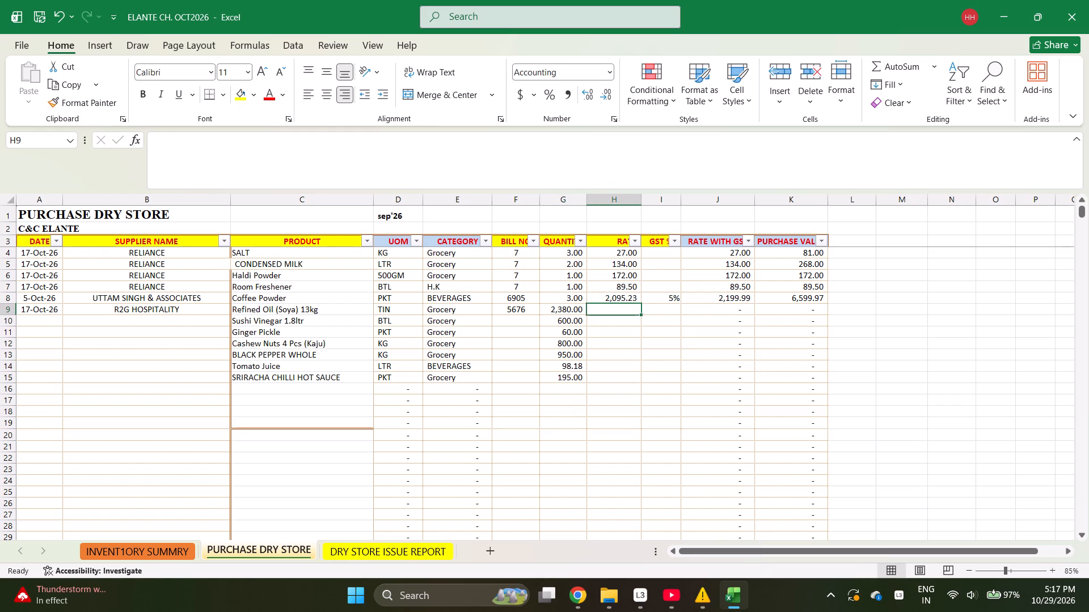
{"action": "key", "text": "Left"}
{"action": "key", "text": "shift+Down"}
{"action": "key", "text": "shift+Down"}
{"action": "key", "text": "shift+Down"}
{"action": "key", "text": "shift+Down"}
{"action": "key", "text": "shift+Down"}
{"action": "key", "text": "shift+Down"}
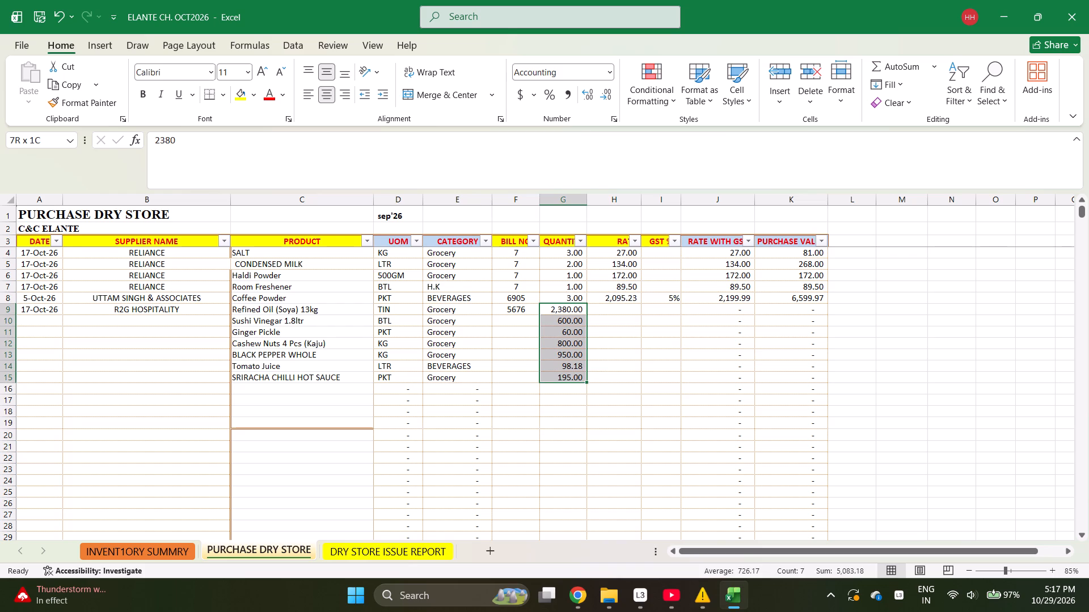
{"action": "key", "text": "ctrl+c"}
{"action": "key", "text": "Right"}
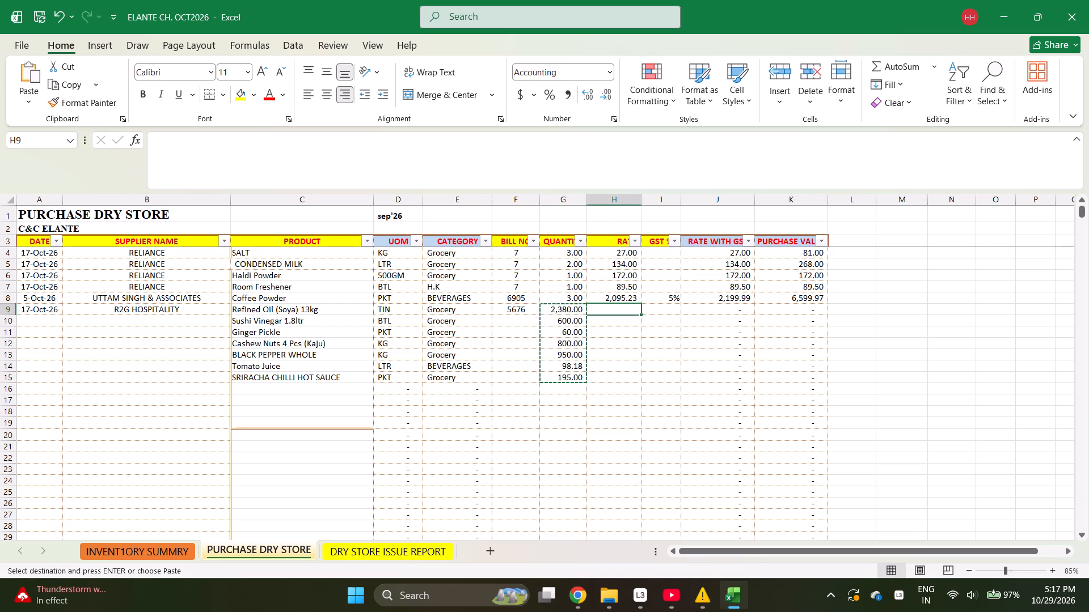
{"action": "key", "text": "Return"}
Replace the values in G9:G15 with the quantities 2, 1, 1, 1, 1, 6 and 6.
{"action": "key", "text": "Up"}
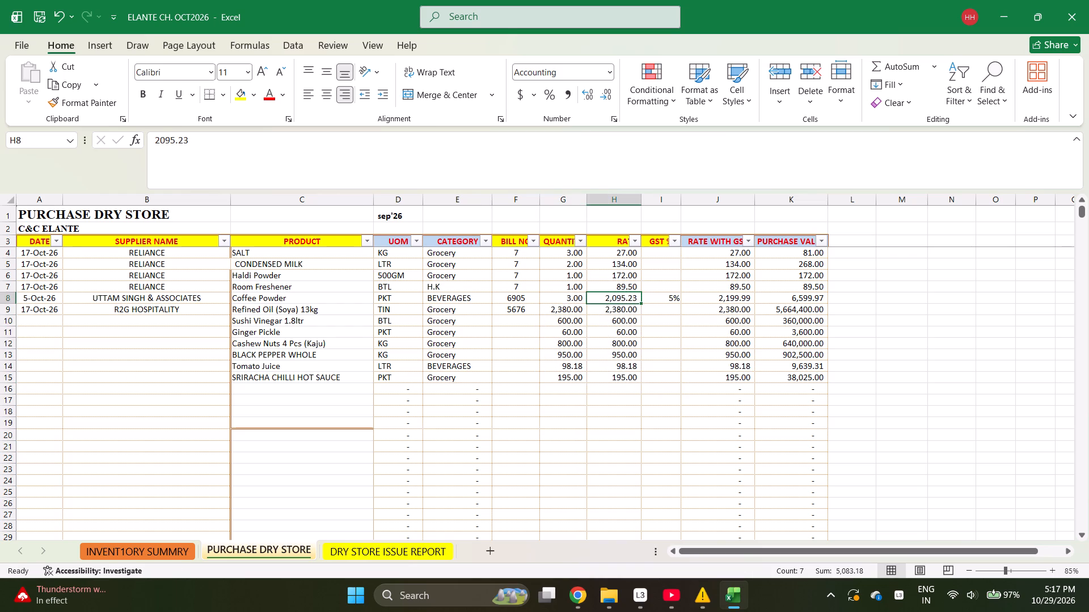
{"action": "key", "text": "Left"}
{"action": "key", "text": "Down"}
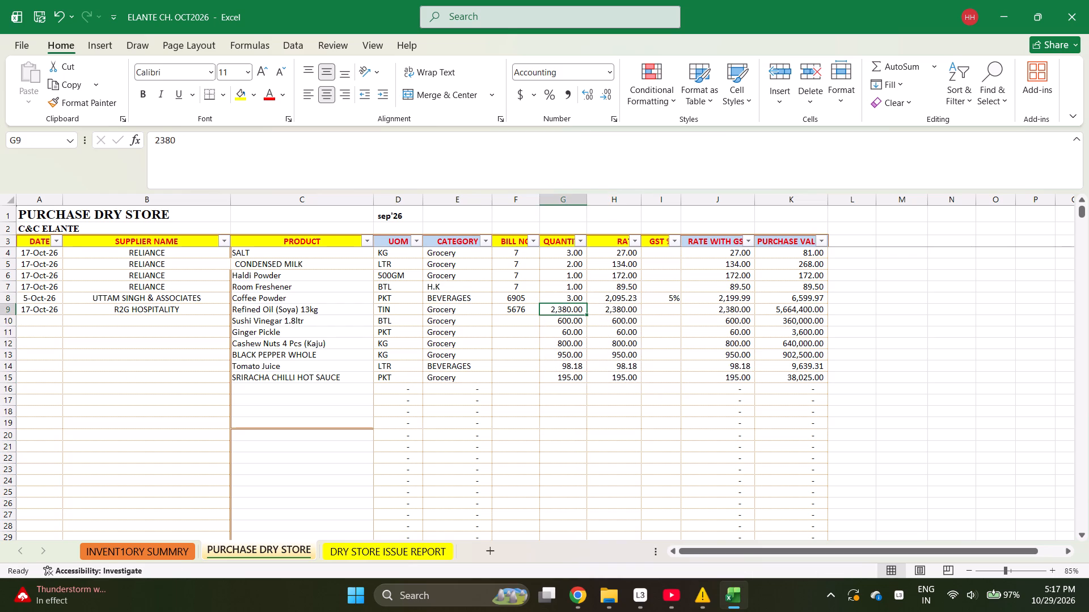
{"action": "key", "text": "2"}
{"action": "key", "text": "Return"}
{"action": "key", "text": "1"}
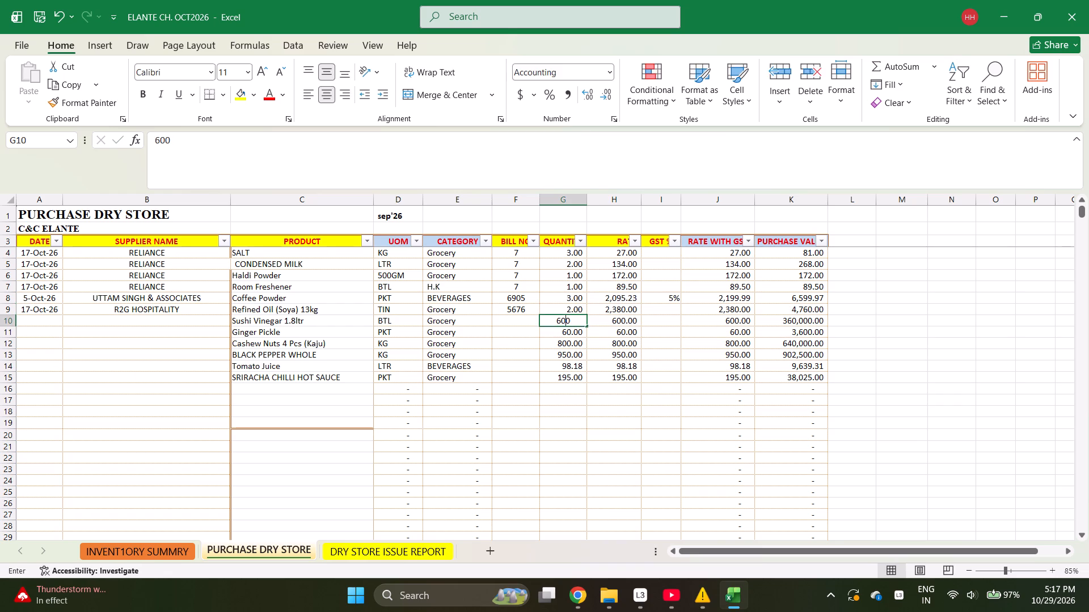
{"action": "key", "text": "Return"}
{"action": "key", "text": "1"}
{"action": "key", "text": "Return"}
{"action": "key", "text": "1"}
{"action": "key", "text": "Return"}
{"action": "key", "text": "1"}
{"action": "key", "text": "Return"}
{"action": "key", "text": "6"}
{"action": "key", "text": "Return"}
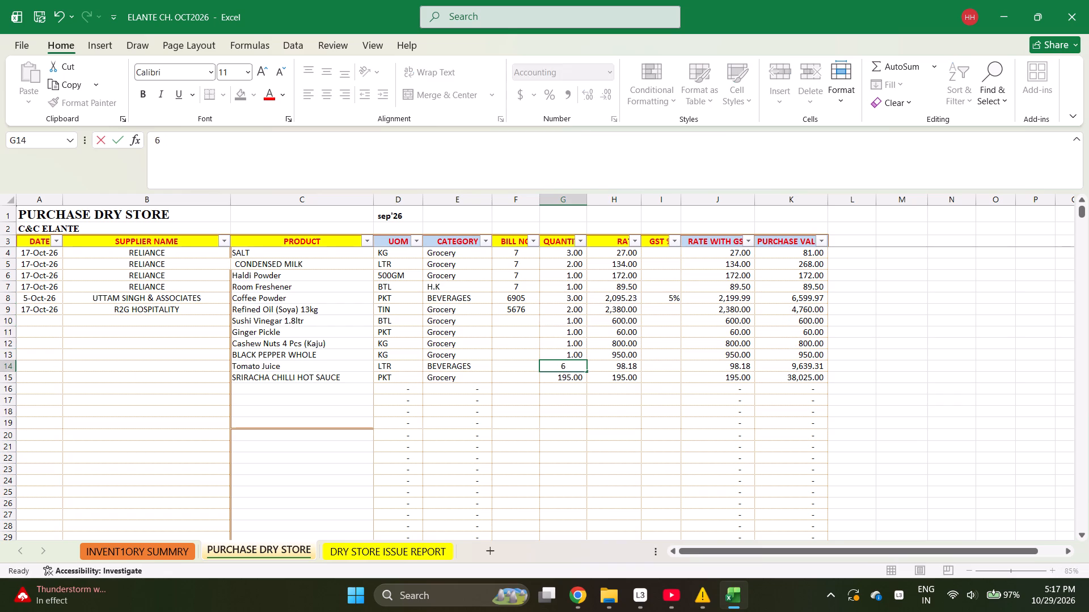
{"action": "key", "text": "6"}
{"action": "key", "text": "Return"}
Fill bill number 5676 from F9 down to F15.
{"action": "key", "text": "Left"}
{"action": "key", "text": "ctrl+Up"}
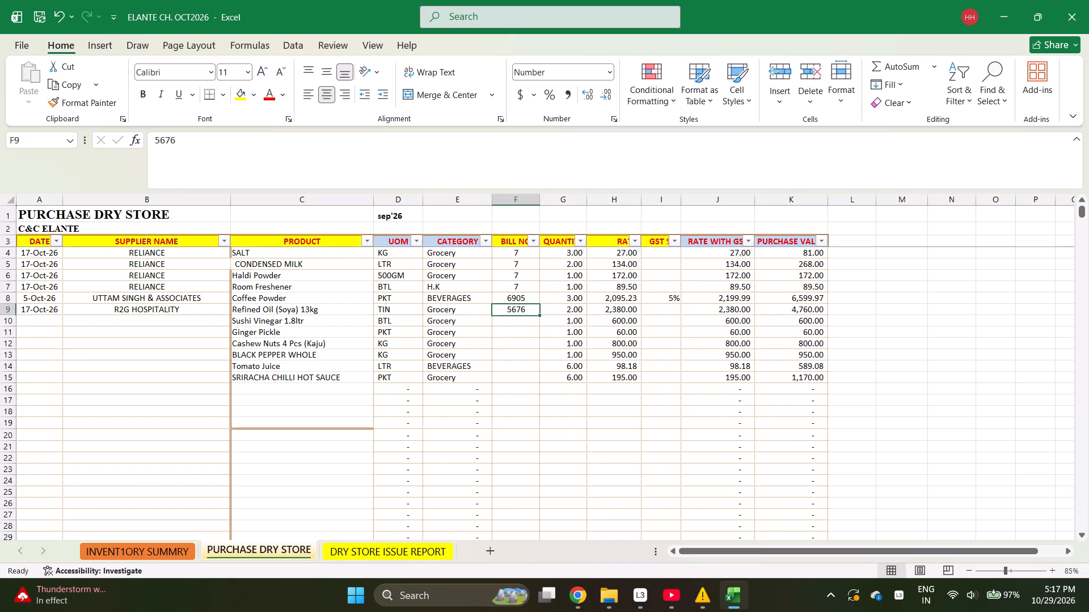
{"action": "key", "text": "shift+Down"}
{"action": "key", "text": "shift+Down"}
{"action": "key", "text": "shift+Down"}
{"action": "key", "text": "shift+Down"}
{"action": "key", "text": "shift+Down"}
{"action": "key", "text": "shift+Down"}
{"action": "key", "text": "ctrl+d"}
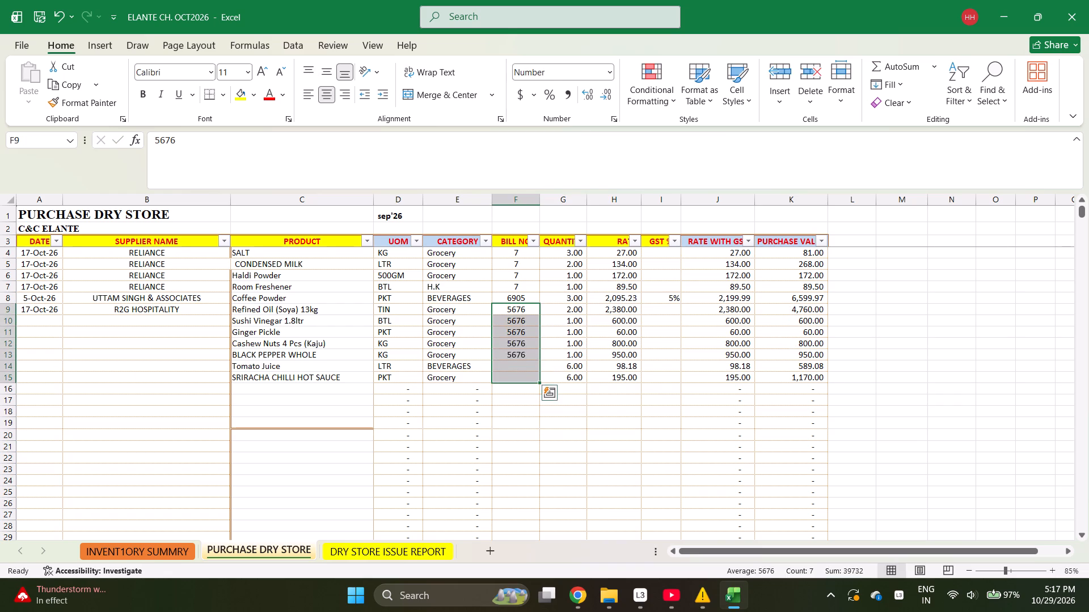
Fill the 17-Oct-26 date and R2G HOSPITALITY supplier name from row 9 down to row 15.
{"action": "key", "text": "ctrl+Left"}
{"action": "key", "text": "shift+Right"}
{"action": "key", "text": "shift+Down"}
{"action": "key", "text": "shift+Down"}
{"action": "key", "text": "shift+Down"}
{"action": "key", "text": "shift+Down"}
{"action": "key", "text": "shift+Down"}
{"action": "key", "text": "shift+Down"}
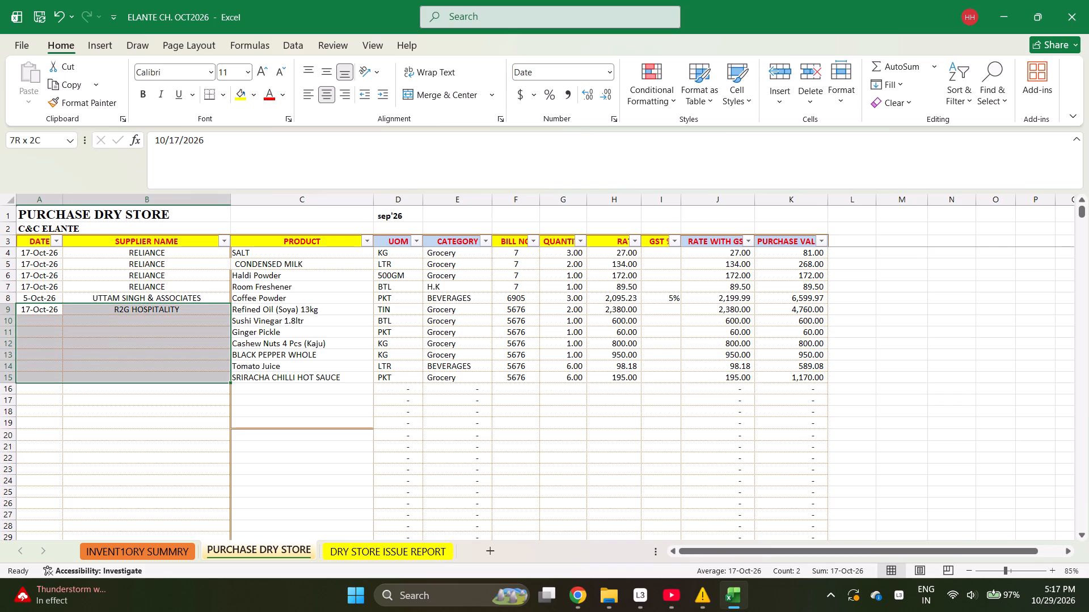
{"action": "key", "text": "ctrl+d"}
Enter the GST rates for the R2G HOSPITALITY rows in I9:I15: 5% for all except 18% for Sushi Vinegar in I10.
{"action": "key", "text": "ctrl+Right"}
{"action": "key", "text": "Right"}
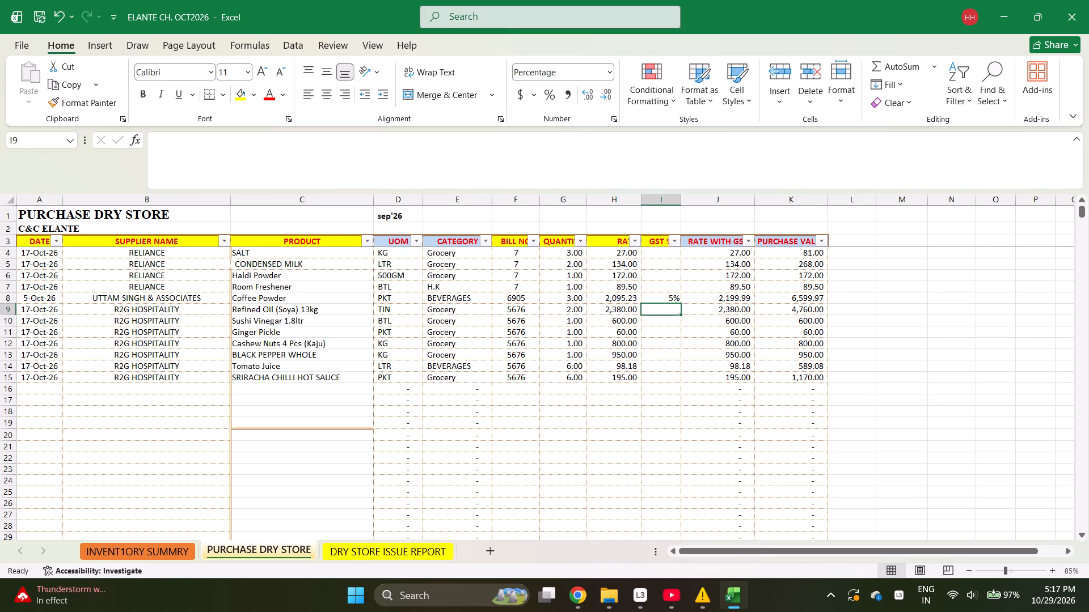
{"action": "key", "text": "5"}
{"action": "key", "text": "Return"}
{"action": "type", "text": "18"}
{"action": "key", "text": "Return"}
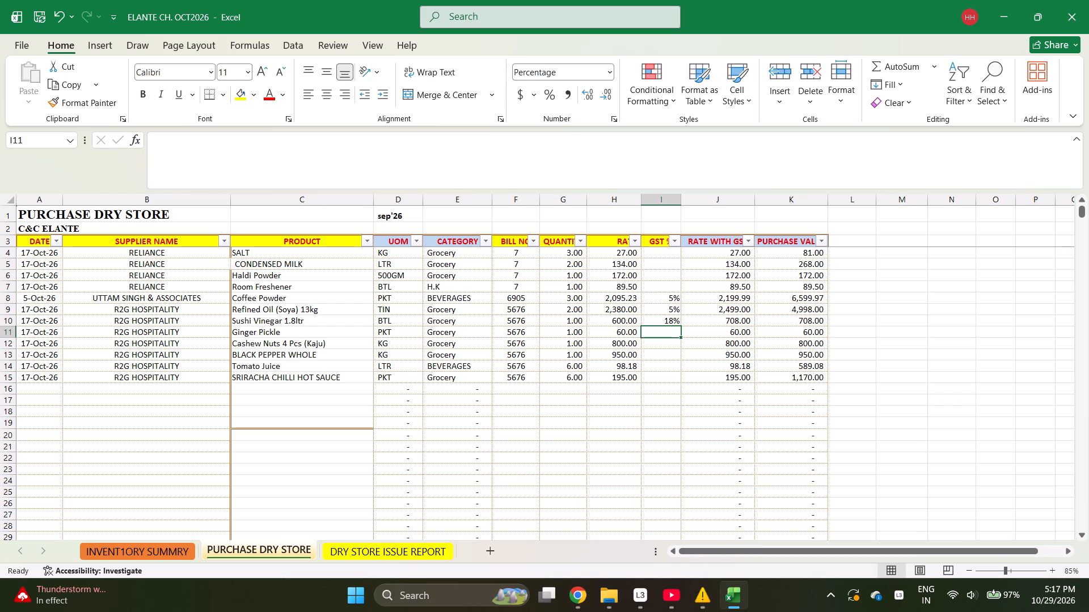
{"action": "key", "text": "5"}
{"action": "key", "text": "Return"}
{"action": "key", "text": "5"}
{"action": "key", "text": "Return"}
{"action": "key", "text": "5"}
{"action": "key", "text": "Return"}
{"action": "key", "text": "5"}
{"action": "key", "text": "Return"}
{"action": "key", "text": "5"}
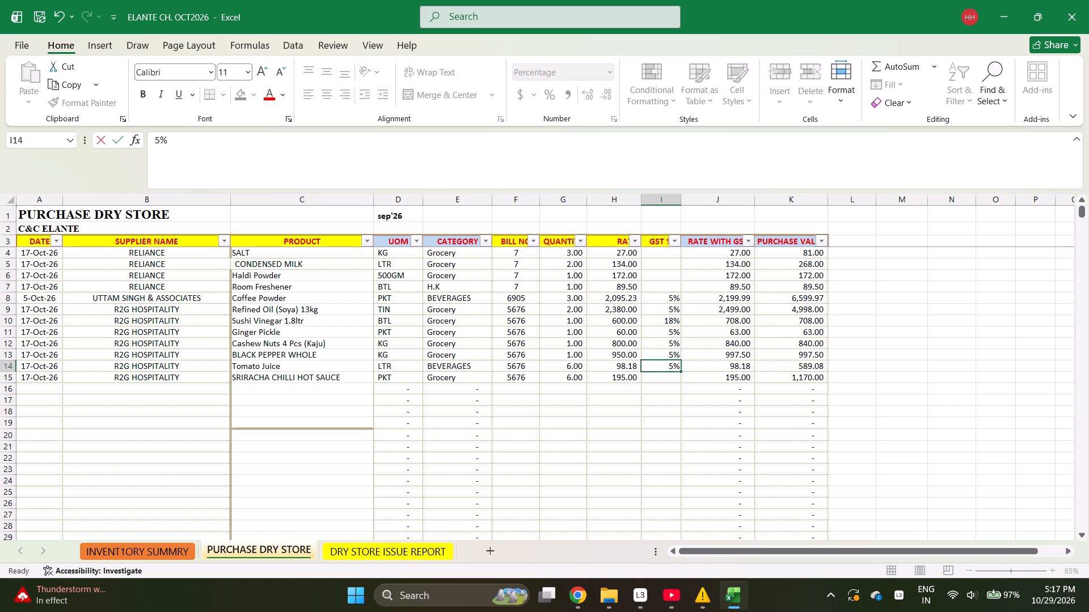
{"action": "key", "text": "Return"}
Enter the formula +4080+1761.90+3428.60+16975 in L15, beside the last R2G HOSPITALITY purchase value.
{"action": "key", "text": "ctrl+Left"}
{"action": "key", "text": "ctrl+Left"}
{"action": "key", "text": "ctrl+Left"}
{"action": "key", "text": "ctrl+Left"}
{"action": "key", "text": "ctrl+Left"}
{"action": "key", "text": "ctrl+Left"}
{"action": "key", "text": "ctrl+Left"}
{"action": "key", "text": "ctrl+Left"}
{"action": "key", "text": "ctrl+Left"}
{"action": "key", "text": "ctrl+Left"}
{"action": "key", "text": "ctrl+Left"}
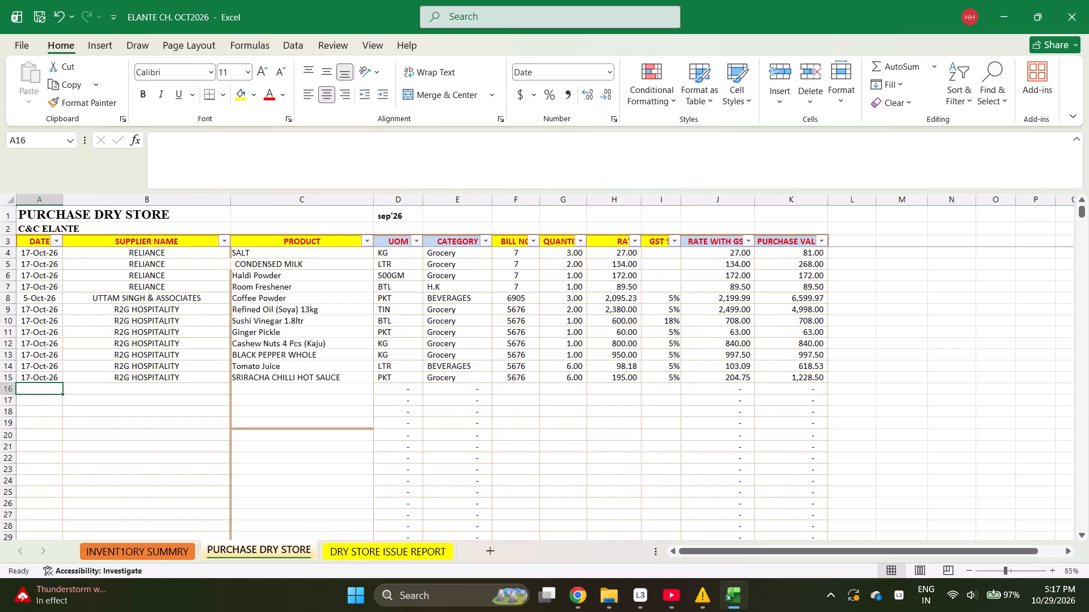
{"action": "key", "text": "Right"}
{"action": "key", "text": "Right"}
{"action": "key", "text": "Right"}
{"action": "key", "text": "Right"}
{"action": "key", "text": "Right"}
{"action": "key", "text": "Right"}
{"action": "key", "text": "Right"}
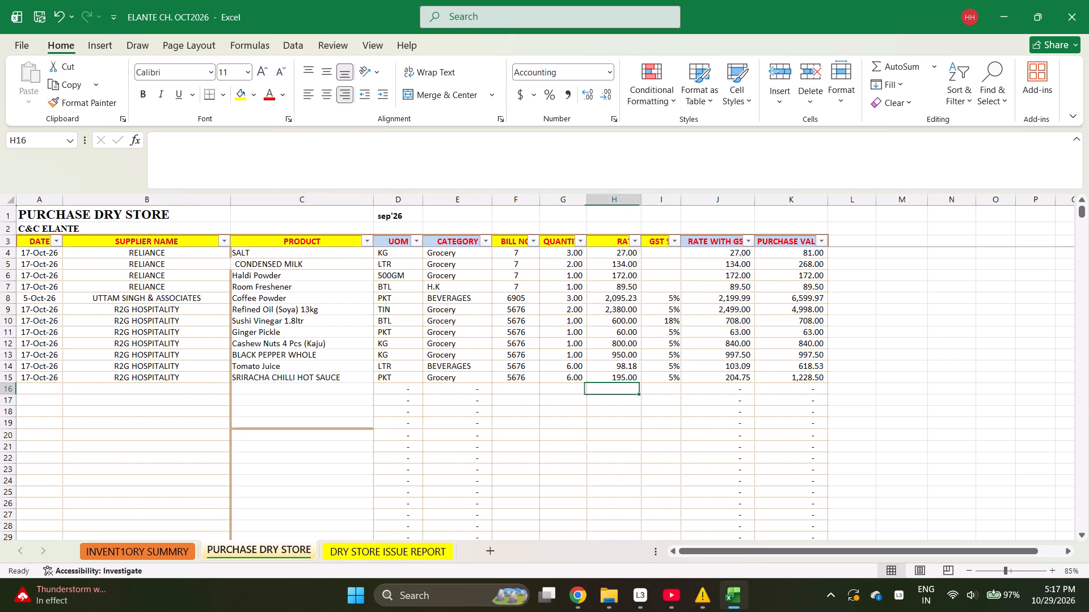
{"action": "key", "text": "Right"}
{"action": "key", "text": "Right"}
{"action": "key", "text": "Right"}
{"action": "key", "text": "Right"}
{"action": "key", "text": "Up"}
{"action": "key", "text": "plus"}
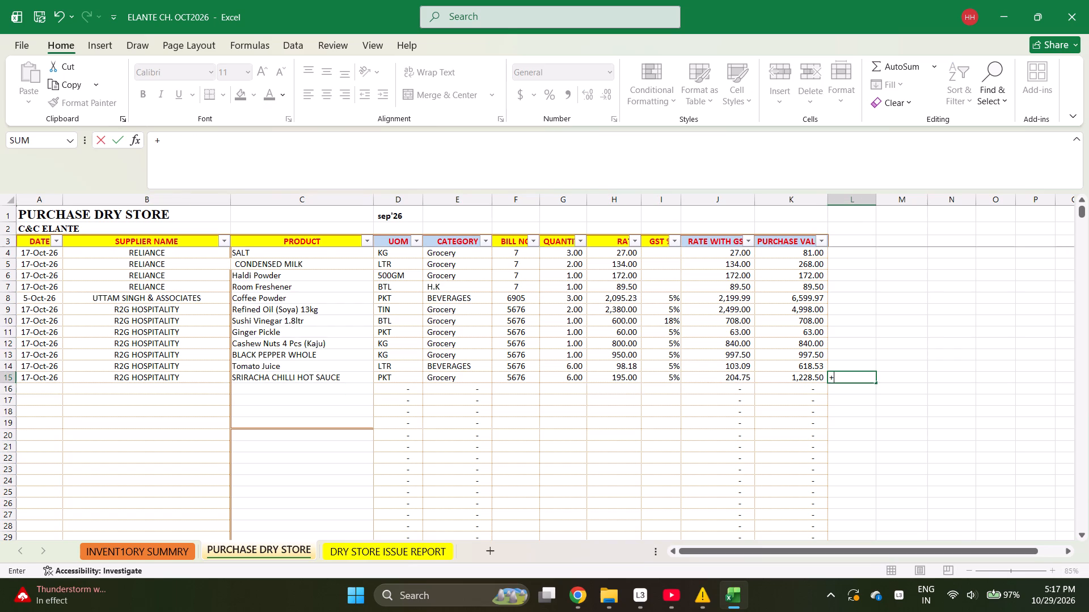
{"action": "type", "text": "4080+"}
{"action": "type", "text": "1761+"}
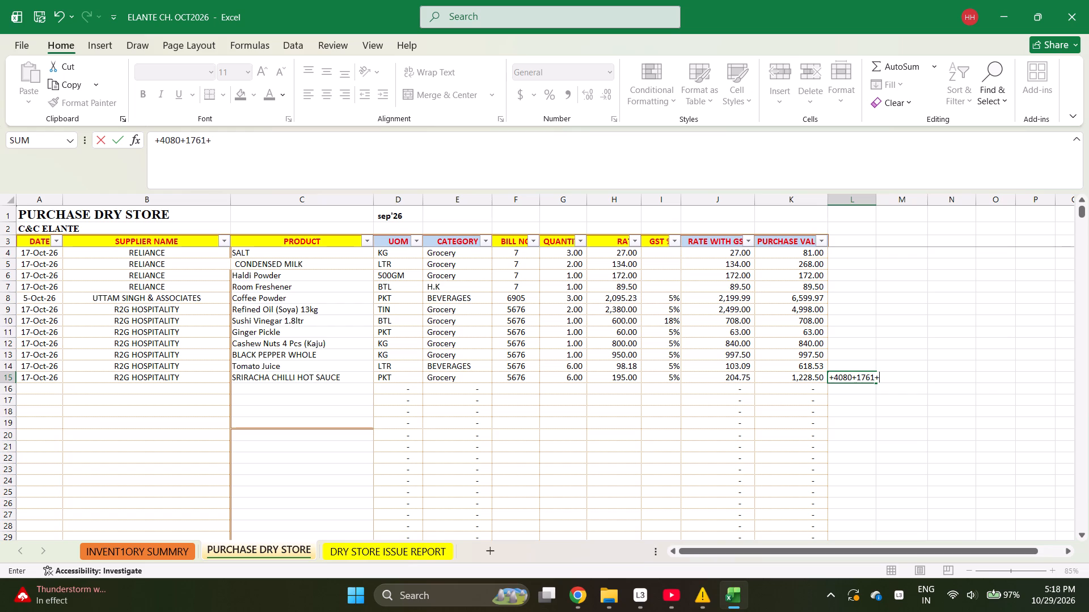
{"action": "key", "text": "BackSpace"}
{"action": "type", "text": ".90+"}
{"action": "type", "text": "34"}
{"action": "type", "text": "28.60+"}
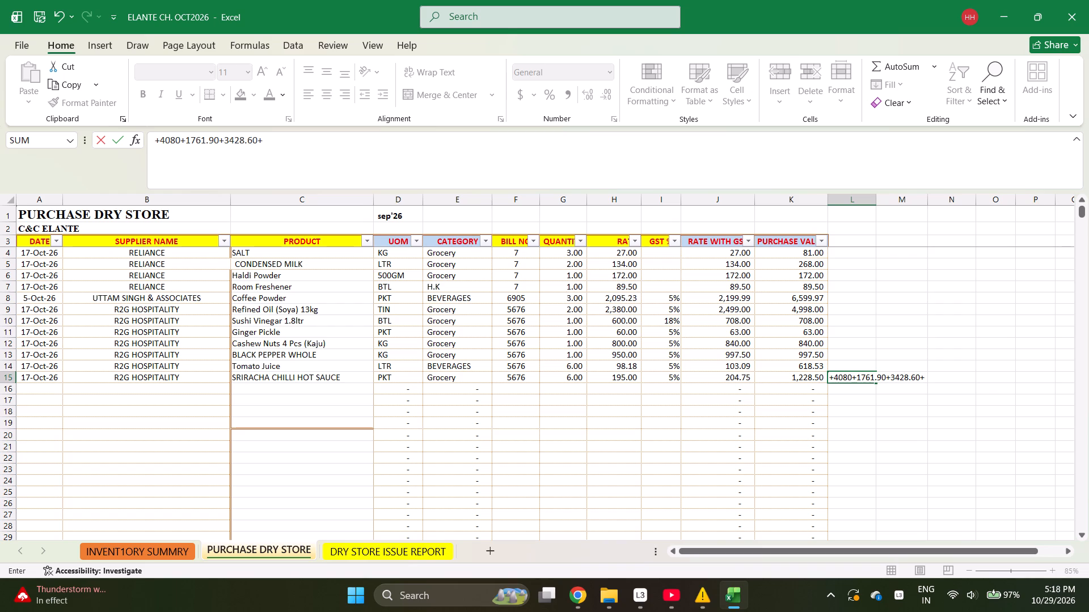
{"action": "type", "text": "16975"}
{"action": "key", "text": "Return"}
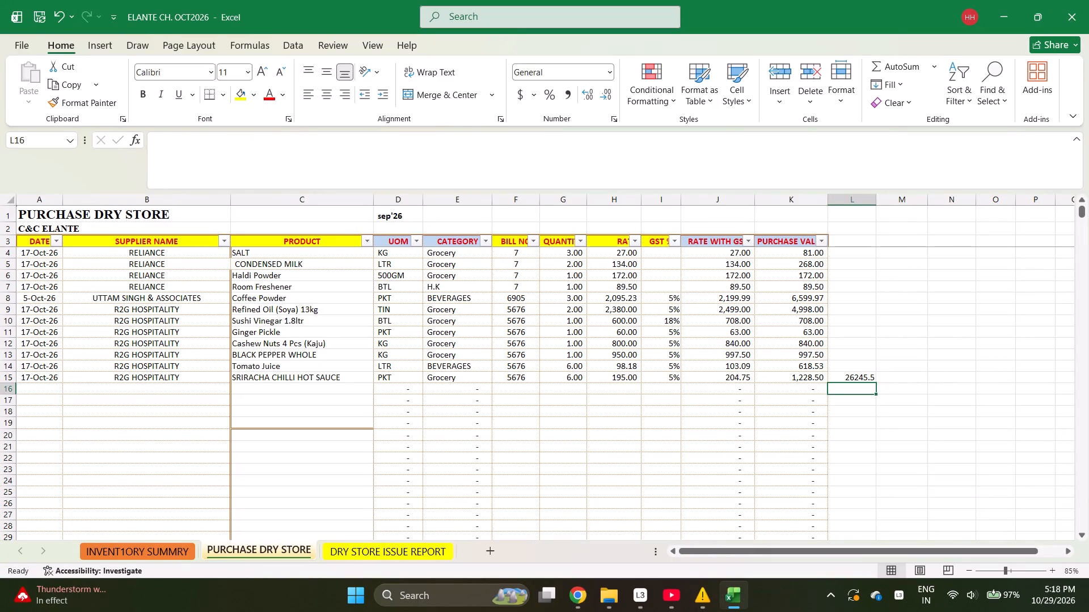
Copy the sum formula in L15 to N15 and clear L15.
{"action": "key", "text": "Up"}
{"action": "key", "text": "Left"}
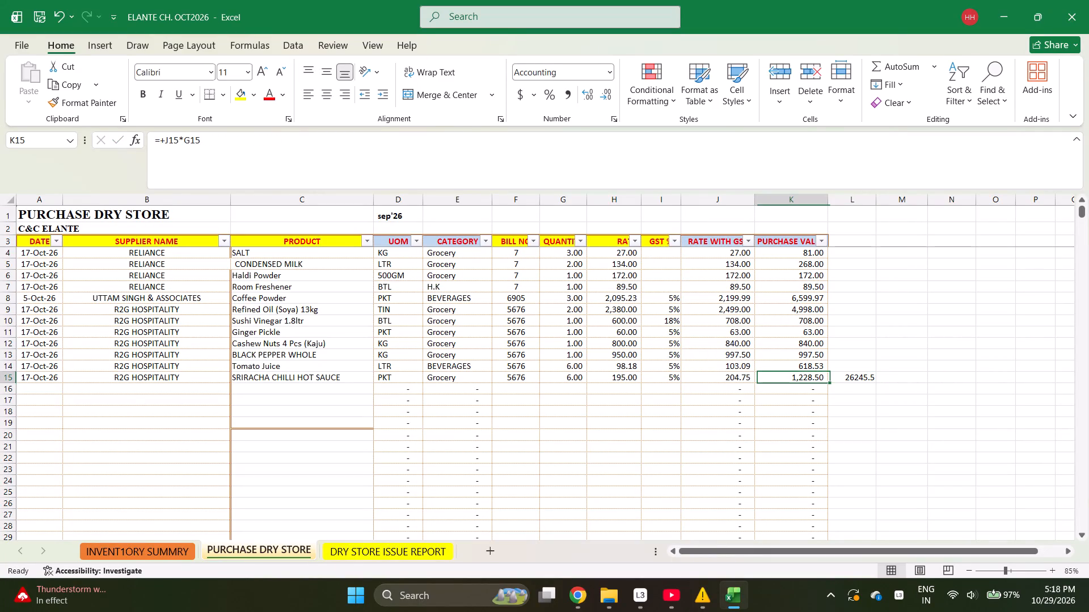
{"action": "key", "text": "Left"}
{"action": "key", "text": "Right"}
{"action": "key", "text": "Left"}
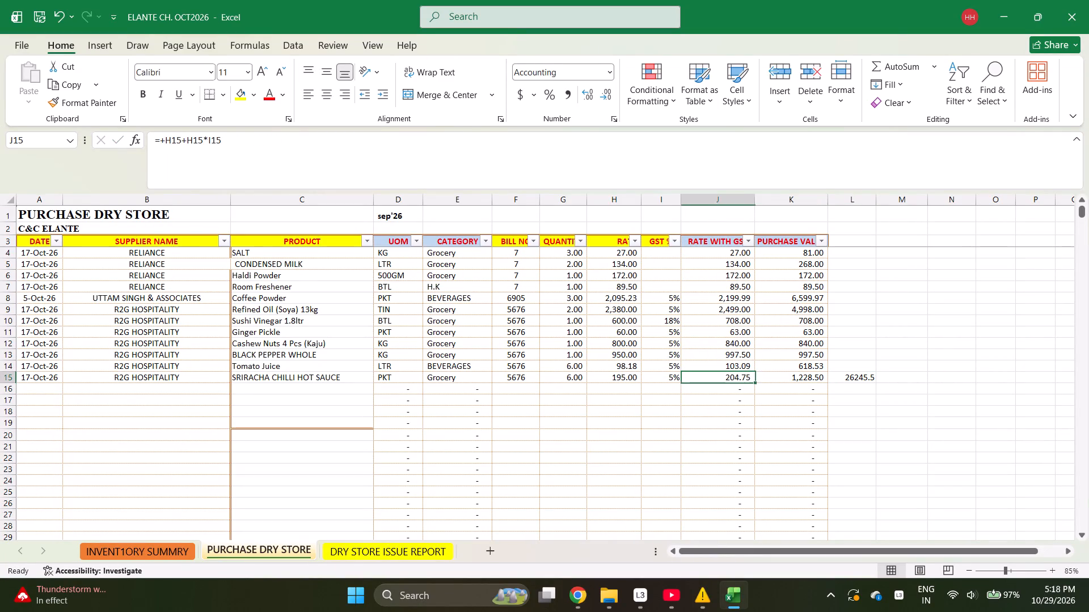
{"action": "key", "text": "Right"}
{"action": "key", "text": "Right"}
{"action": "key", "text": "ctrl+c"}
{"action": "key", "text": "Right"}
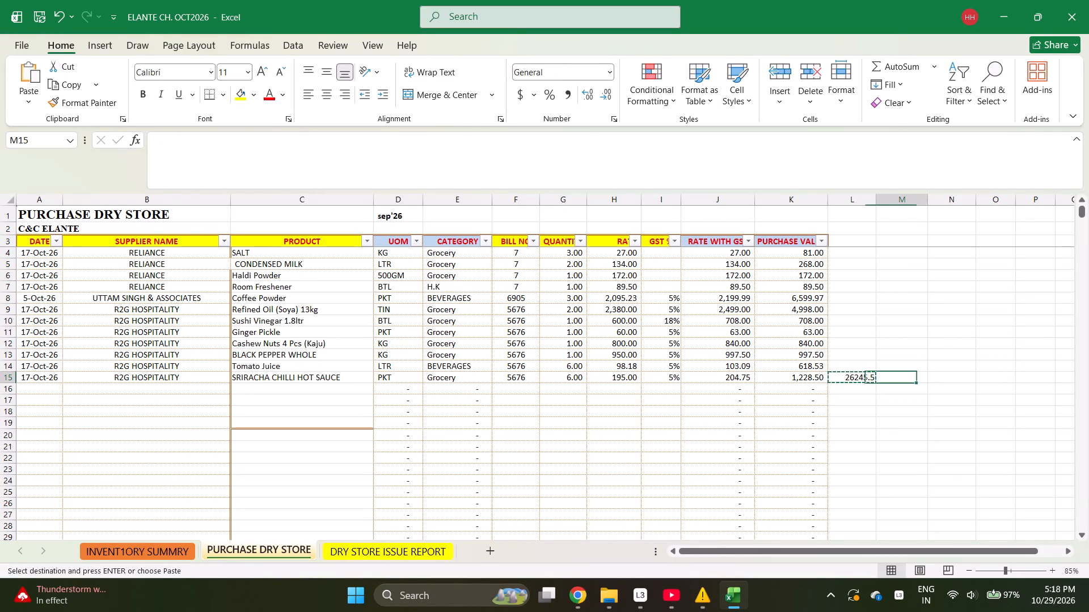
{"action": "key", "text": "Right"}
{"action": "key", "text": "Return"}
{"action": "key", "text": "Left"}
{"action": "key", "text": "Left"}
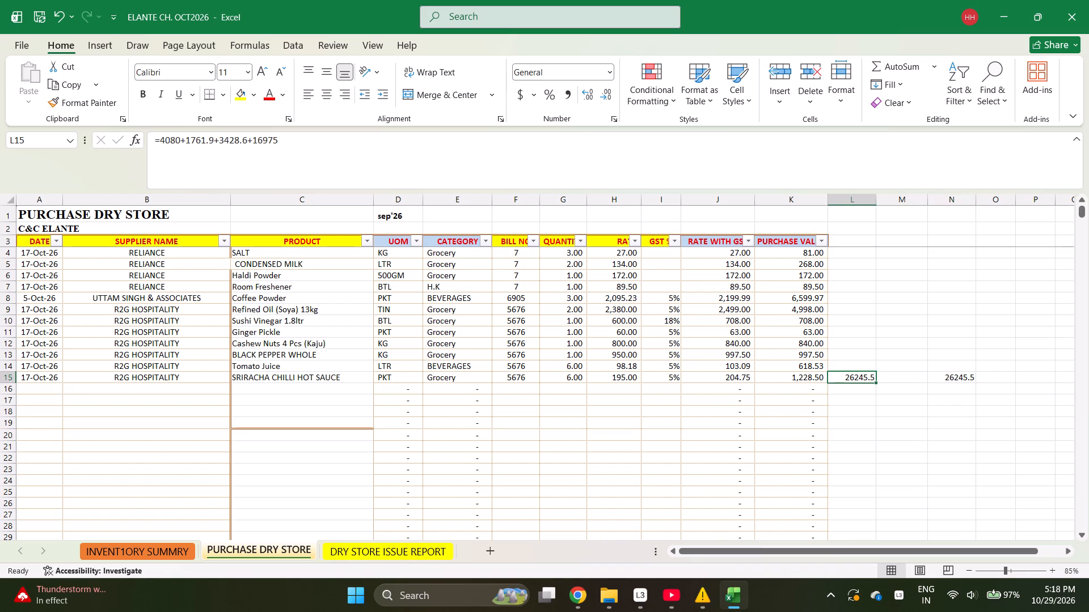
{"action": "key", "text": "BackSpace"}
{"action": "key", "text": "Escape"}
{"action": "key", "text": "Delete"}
Add the column headers TOTAL AMOUNT in L3 and SHIVAM in M3.
{"action": "key", "text": "Up"}
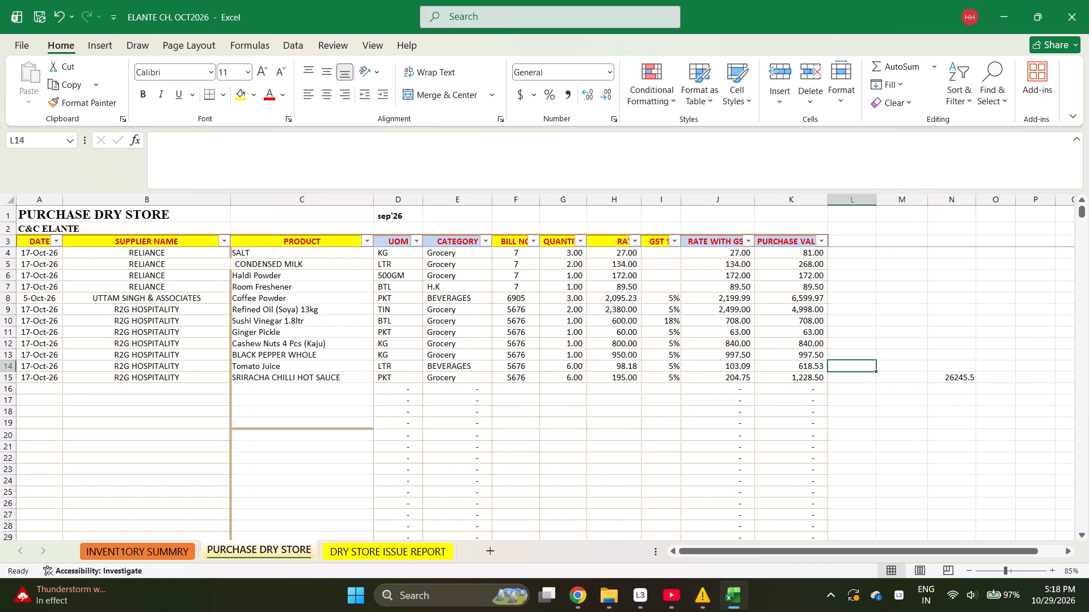
{"action": "key", "text": "ctrl+Up"}
{"action": "key", "text": "Down"}
{"action": "key", "text": "Down"}
{"action": "key", "text": "t"}
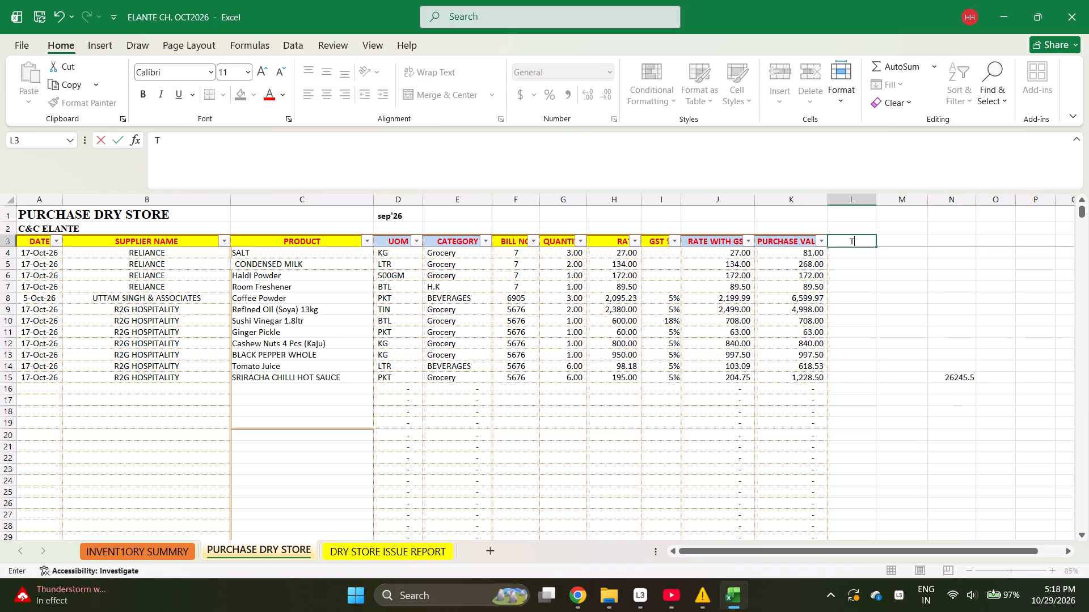
{"action": "type", "text": "OTAL AMOUNT"}
{"action": "key", "text": "Right"}
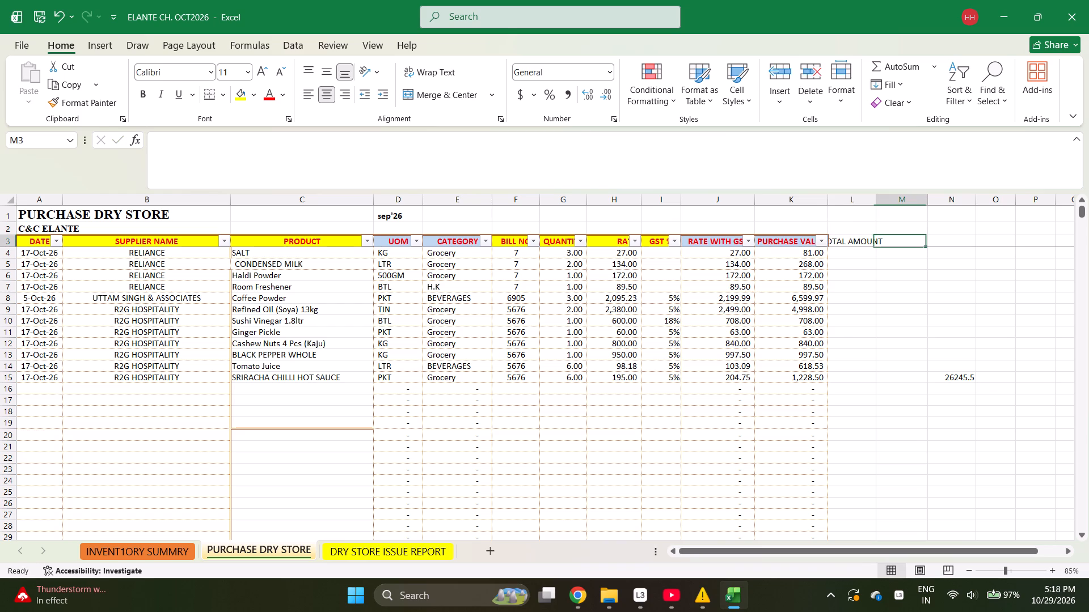
{"action": "type", "text": "SHIB"}
{"action": "key", "text": "BackSpace"}
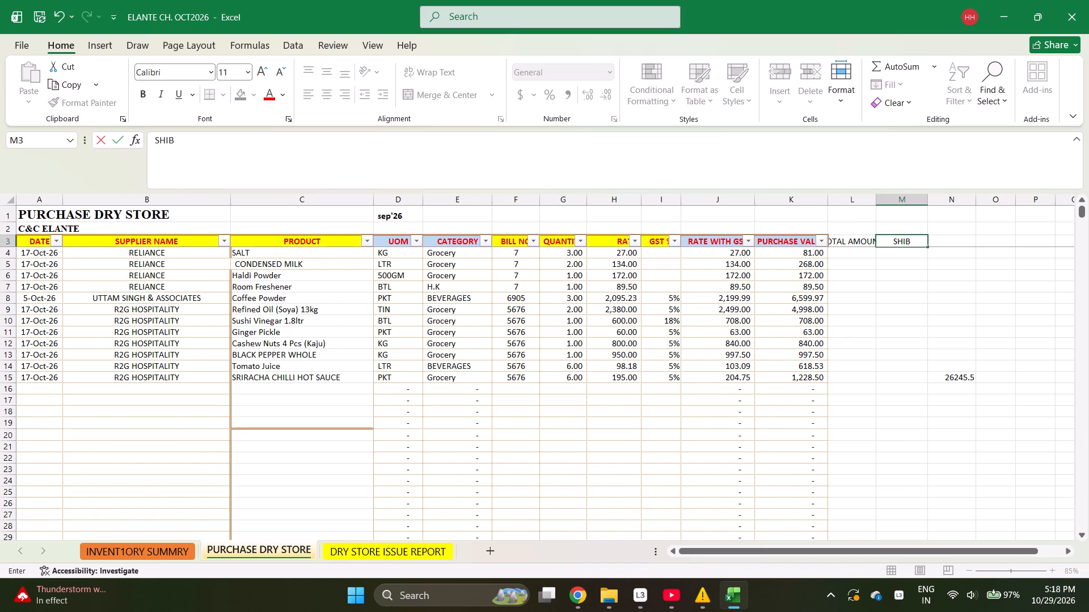
{"action": "type", "text": "VAM"}
{"action": "key", "text": "Left"}
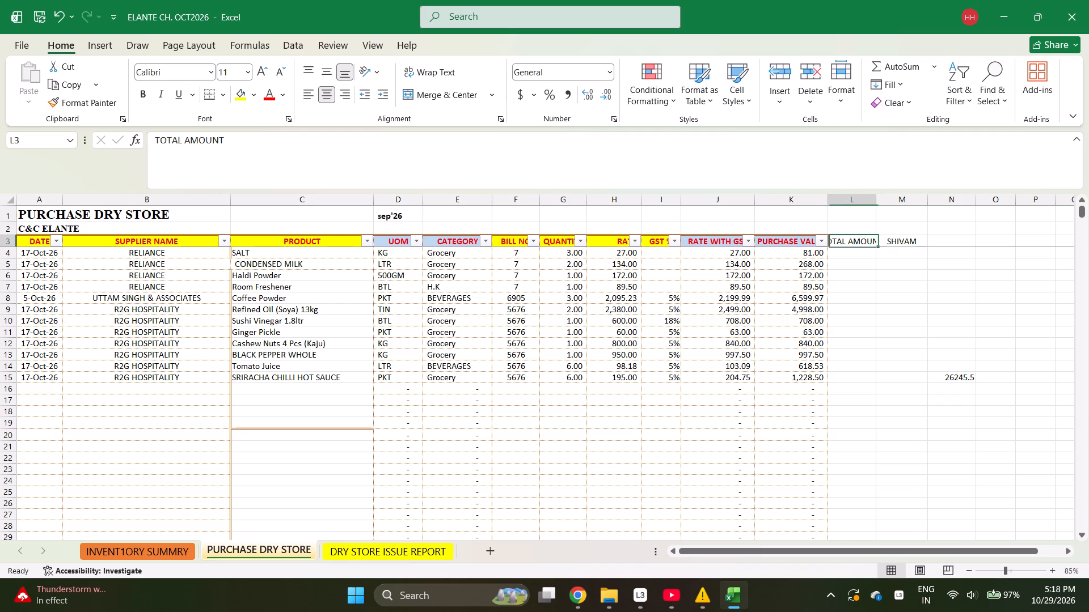
Reapply the header row filter over A3:M3 so it includes the TOTAL AMOUNT and SHIVAM columns.
{"action": "key", "text": "shift+space"}
{"action": "key", "text": "Left"}
{"action": "key", "text": "Left"}
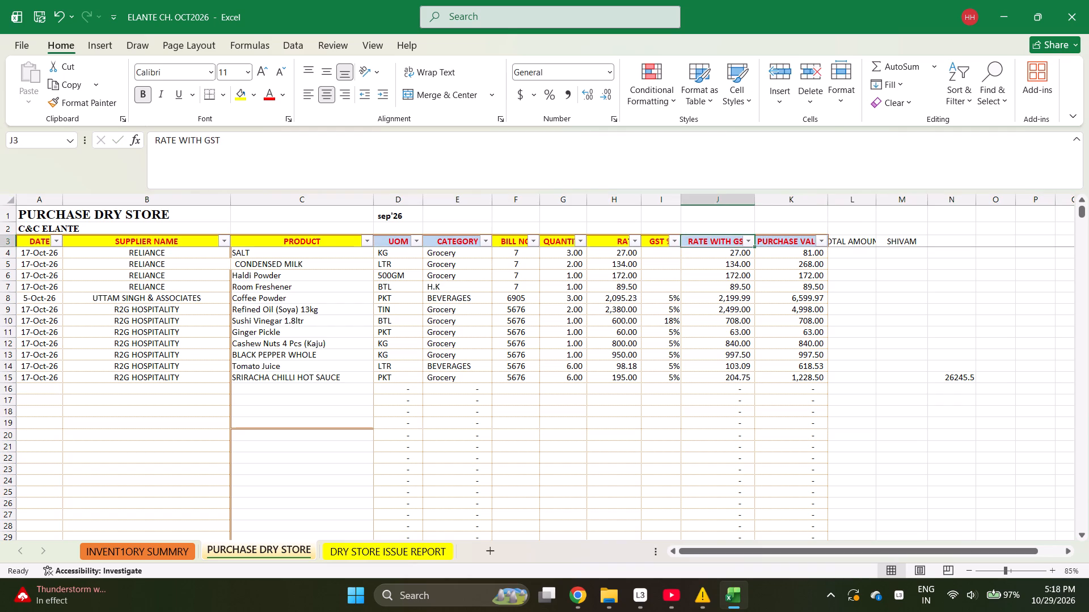
{"action": "key", "text": "ctrl+Left"}
{"action": "key", "text": "shift+Right"}
{"action": "key", "text": "shift+Right"}
{"action": "key", "text": "shift+Right"}
{"action": "key", "text": "shift+Right"}
{"action": "key", "text": "shift+Right"}
{"action": "key", "text": "shift+Right"}
{"action": "key", "text": "shift+Right"}
{"action": "key", "text": "shift+Right"}
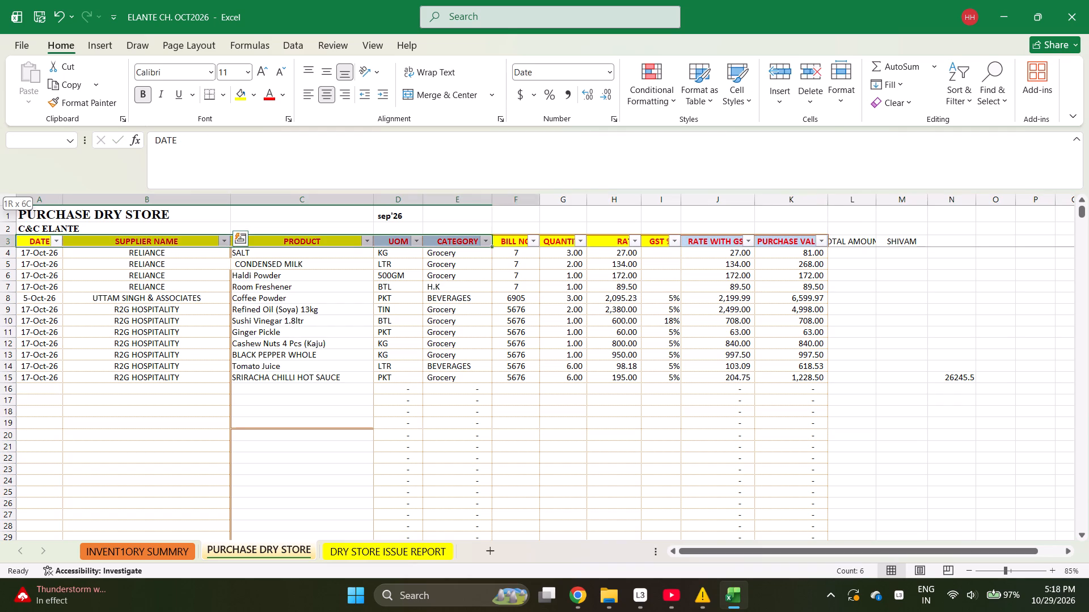
{"action": "key", "text": "shift+Right"}
{"action": "key", "text": "shift+Right"}
{"action": "key", "text": "shift+Right"}
{"action": "key", "text": "shift+Right"}
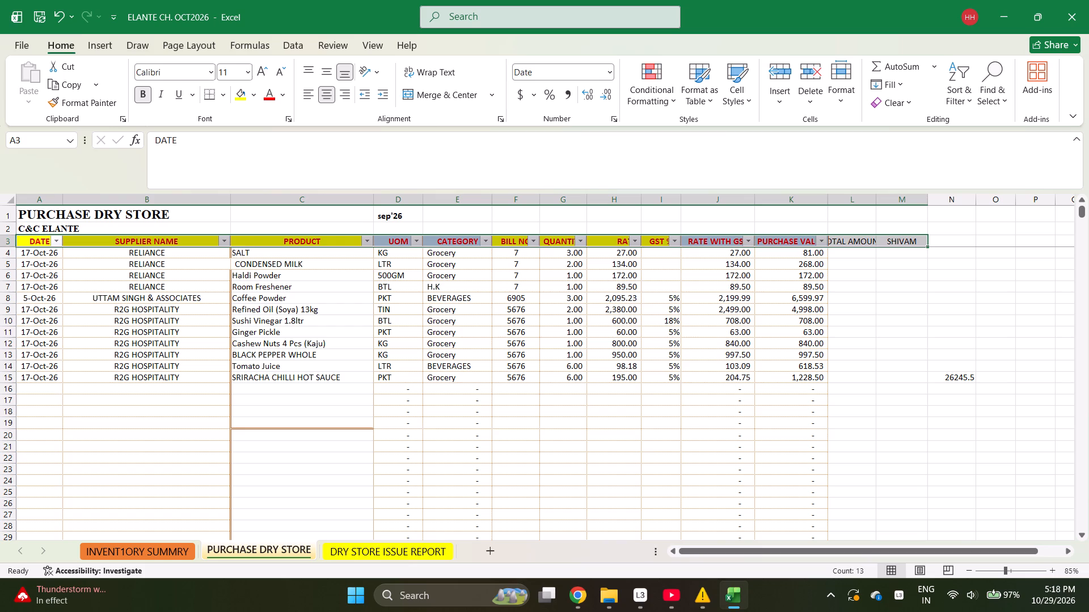
{"action": "type", "text": "AT"}
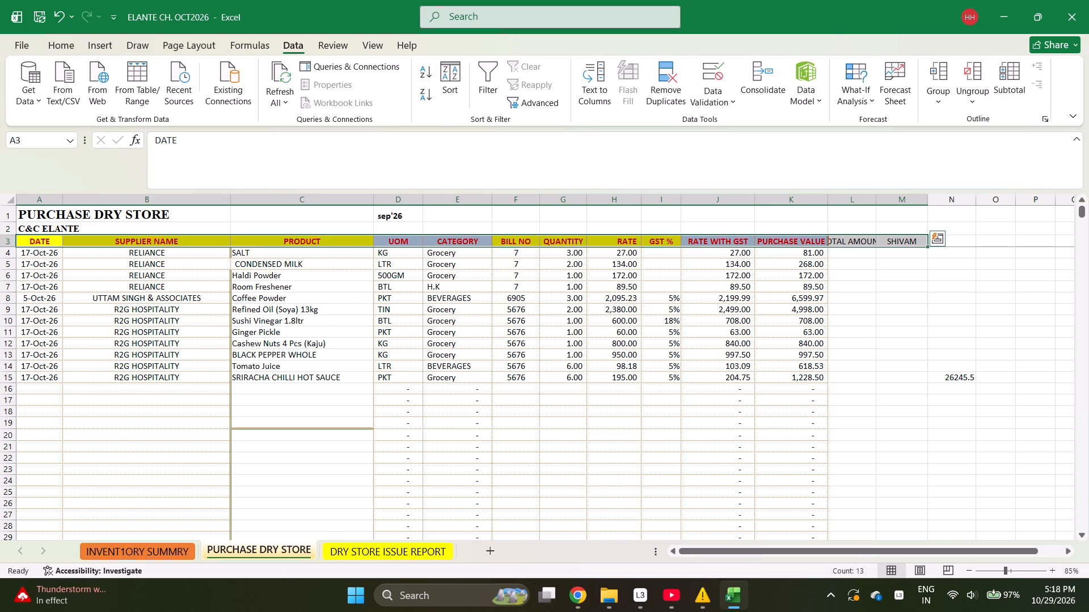
{"action": "type", "text": "AT"}
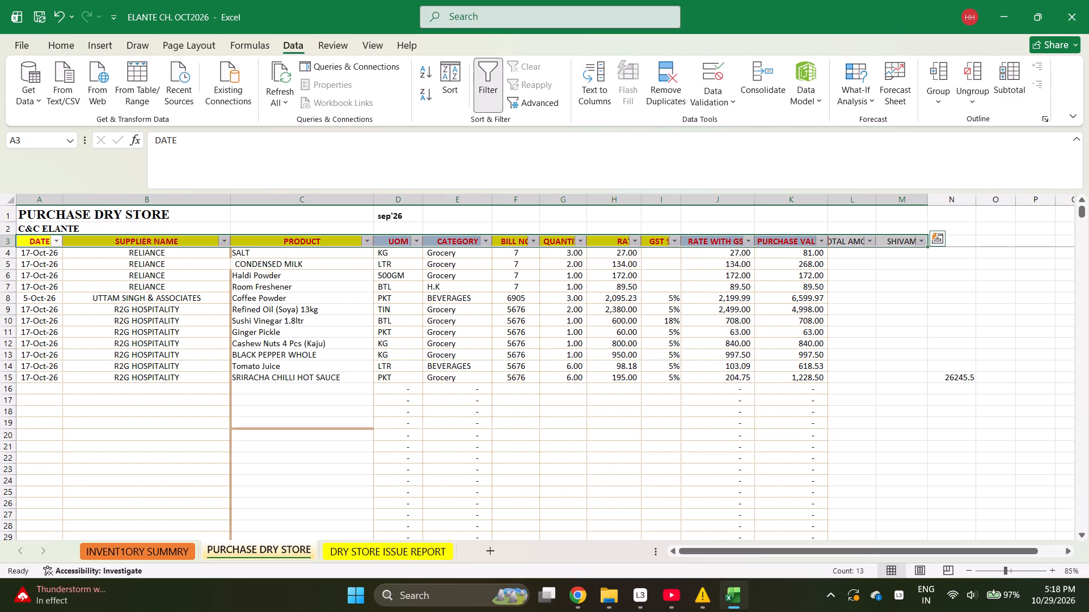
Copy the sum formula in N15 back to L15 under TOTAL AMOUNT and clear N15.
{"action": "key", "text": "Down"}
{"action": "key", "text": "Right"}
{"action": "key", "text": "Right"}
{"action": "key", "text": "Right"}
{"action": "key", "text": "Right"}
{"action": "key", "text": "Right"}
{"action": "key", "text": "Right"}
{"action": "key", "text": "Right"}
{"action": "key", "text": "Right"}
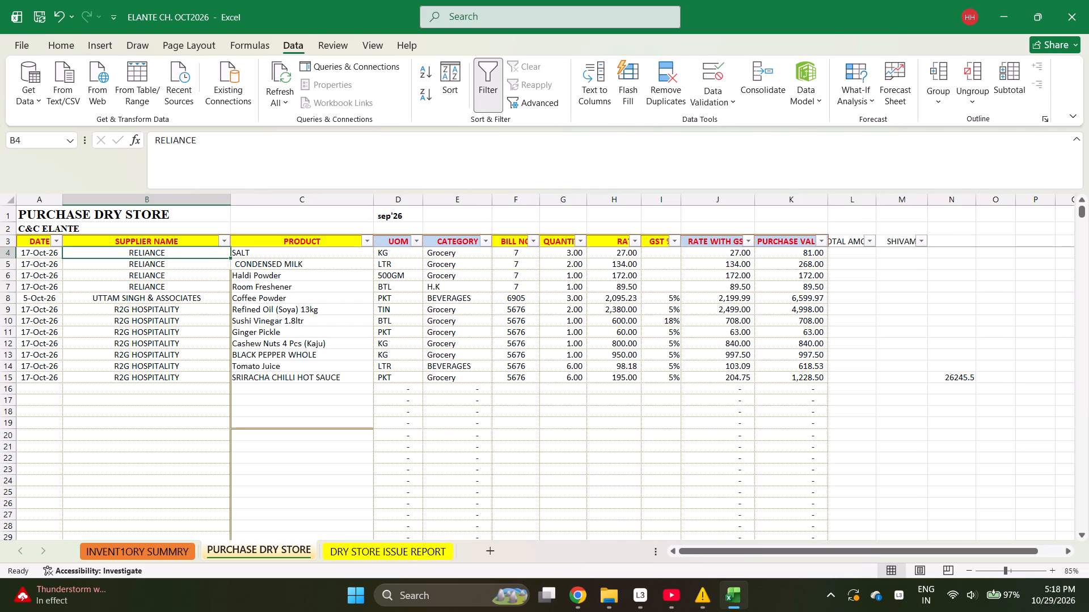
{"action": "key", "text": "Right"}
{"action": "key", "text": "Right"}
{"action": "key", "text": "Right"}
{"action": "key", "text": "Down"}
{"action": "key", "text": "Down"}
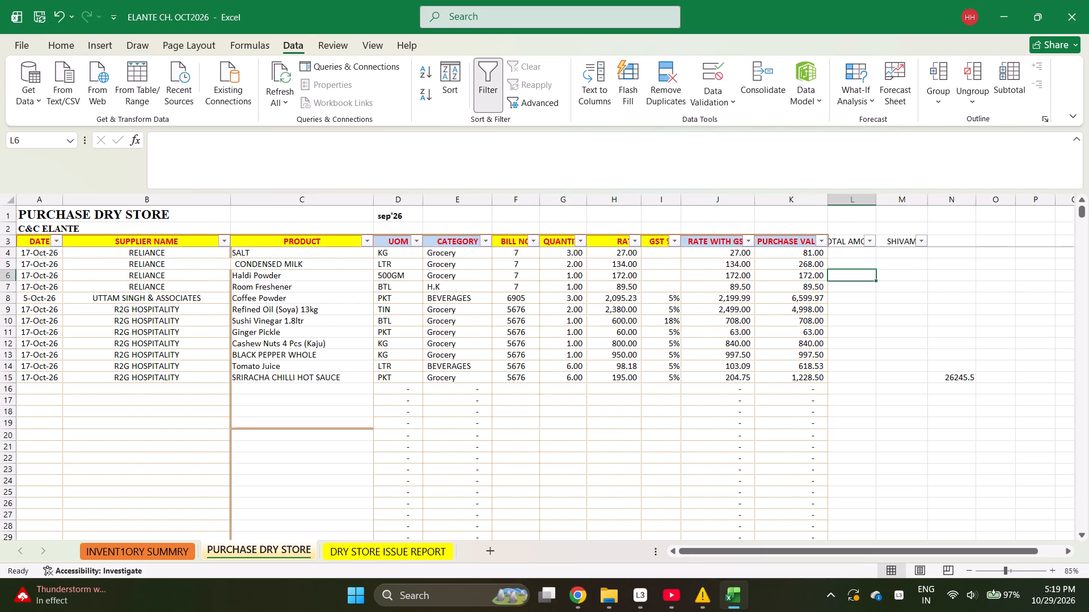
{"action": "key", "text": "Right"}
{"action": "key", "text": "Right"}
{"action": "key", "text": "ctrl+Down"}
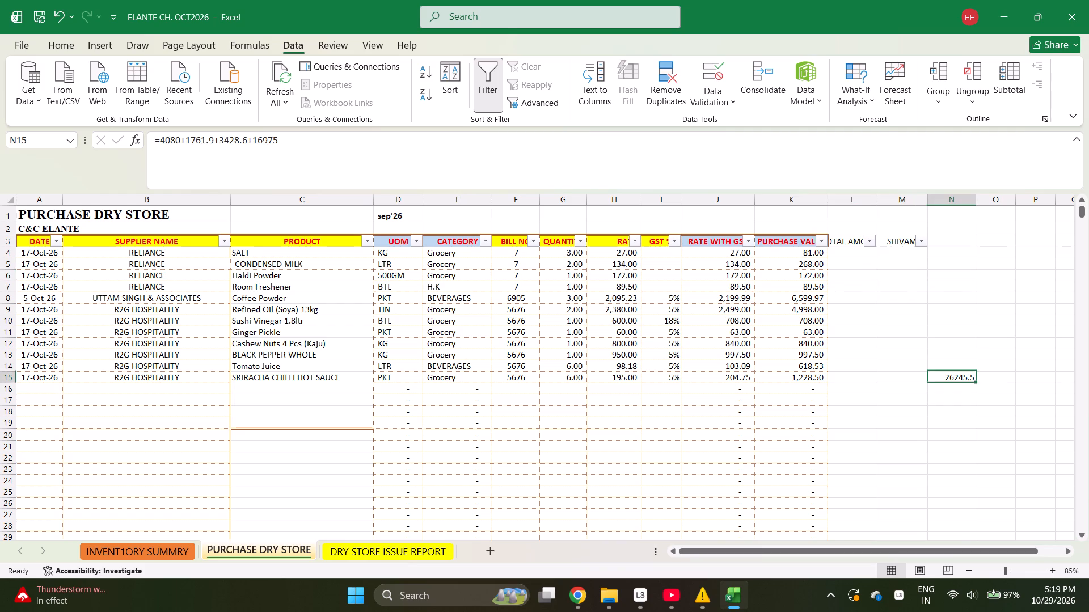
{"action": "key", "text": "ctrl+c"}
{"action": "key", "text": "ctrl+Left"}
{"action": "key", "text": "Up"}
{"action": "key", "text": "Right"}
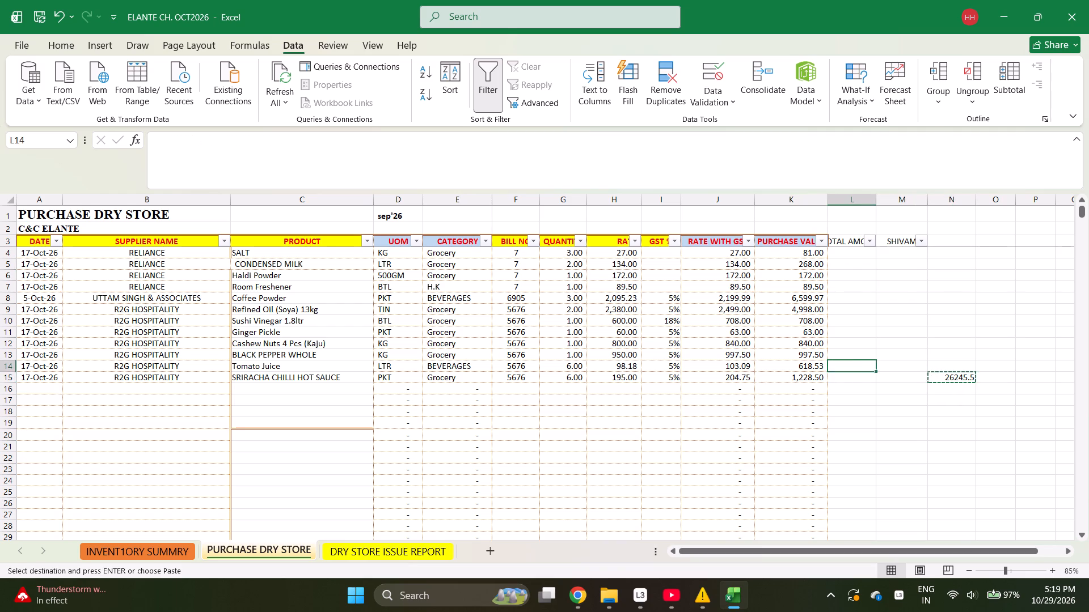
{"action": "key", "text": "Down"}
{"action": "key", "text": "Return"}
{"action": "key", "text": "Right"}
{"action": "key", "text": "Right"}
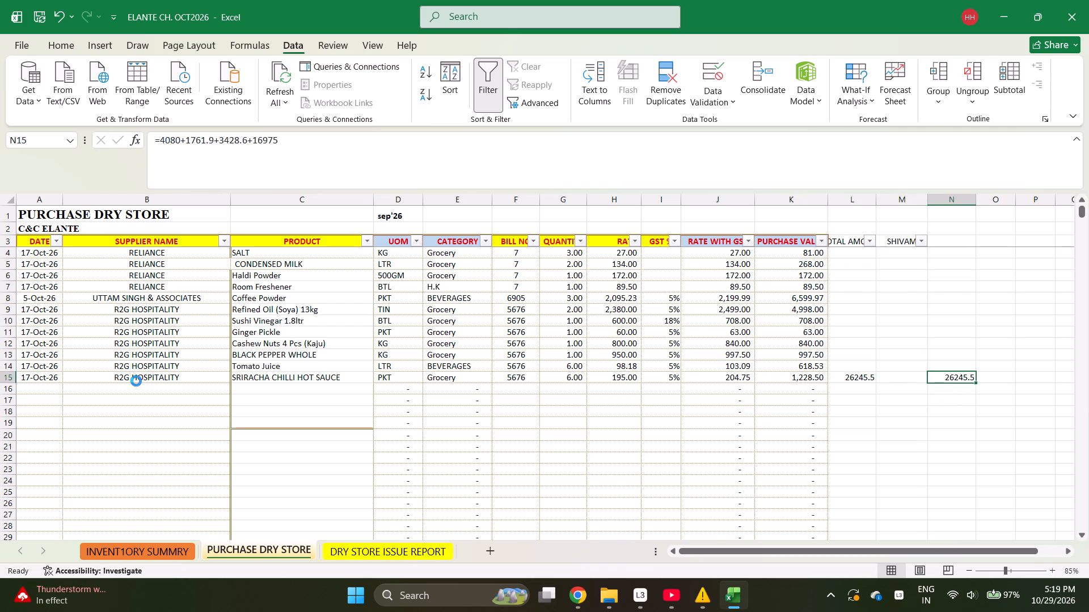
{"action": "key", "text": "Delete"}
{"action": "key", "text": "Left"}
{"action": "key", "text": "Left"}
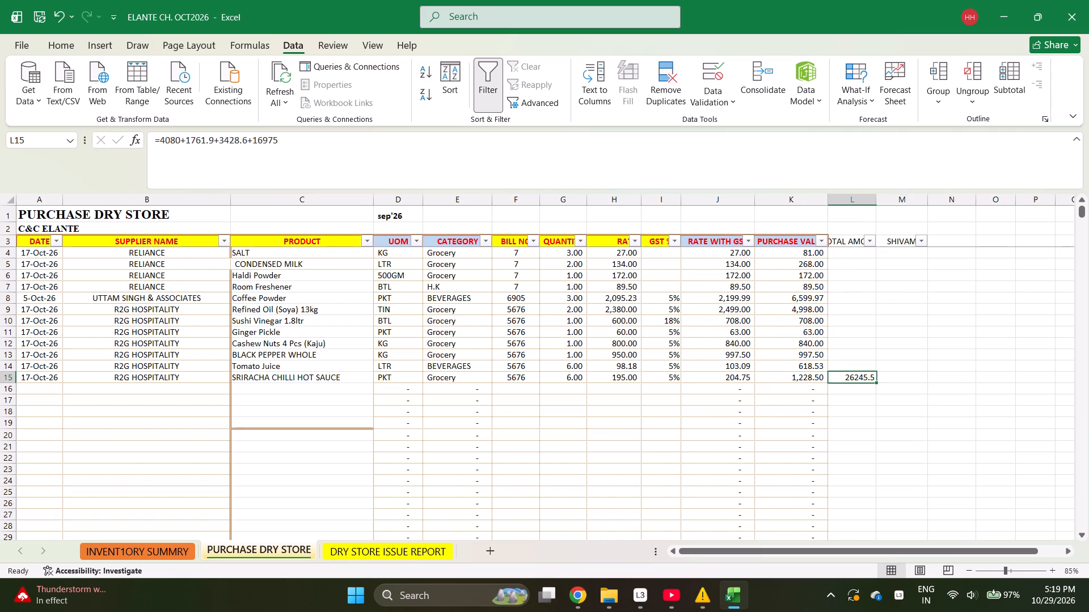
Copy the sum formula in L15 into M15 under the SHIVAM header.
{"action": "key", "text": "ctrl+c"}
{"action": "key", "text": "Right"}
{"action": "key", "text": "Return"}
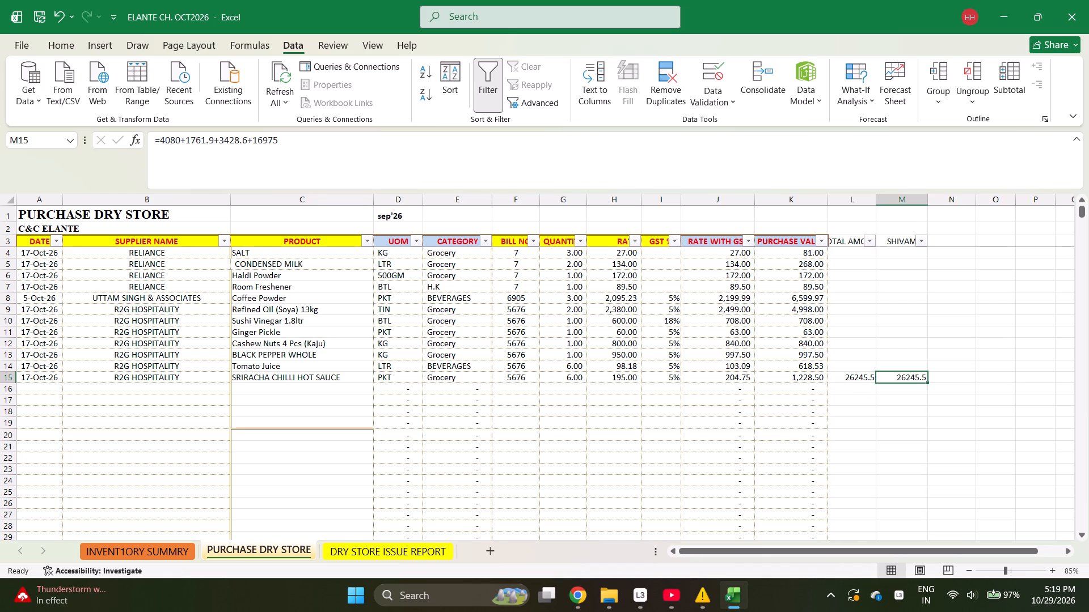
Clear the sum formula from L15 in the TOTAL AMOUNT column.
{"action": "key", "text": "Left"}
{"action": "key", "text": "Delete"}
Enter the formula =H4*G4 in L4 so TOTAL AMOUNT multiplies the rate by the quantity.
{"action": "key", "text": "ctrl+Up"}
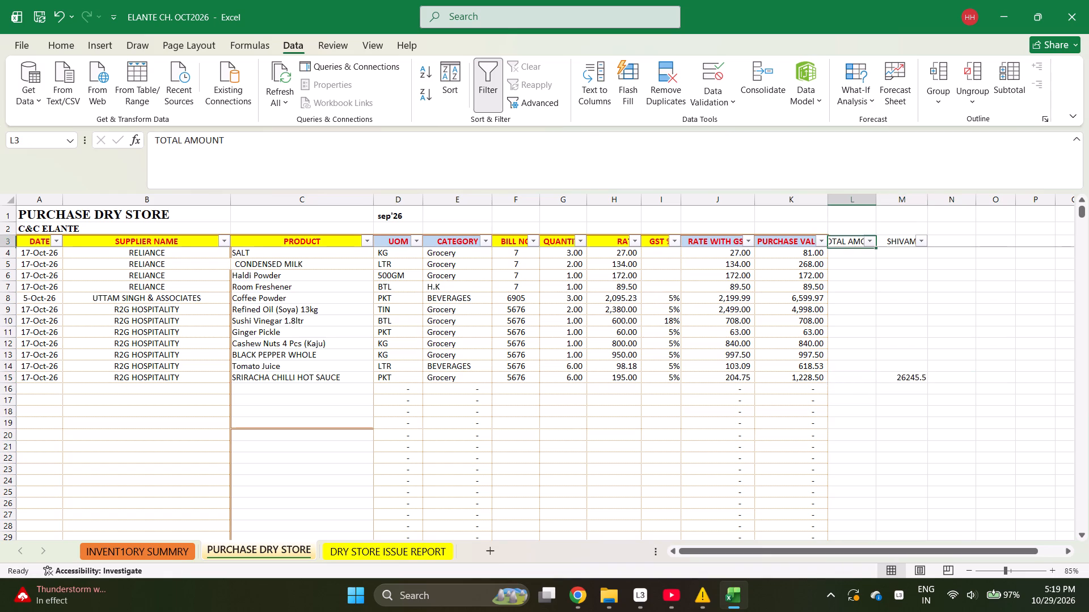
{"action": "key", "text": "Down"}
{"action": "key", "text": "equal"}
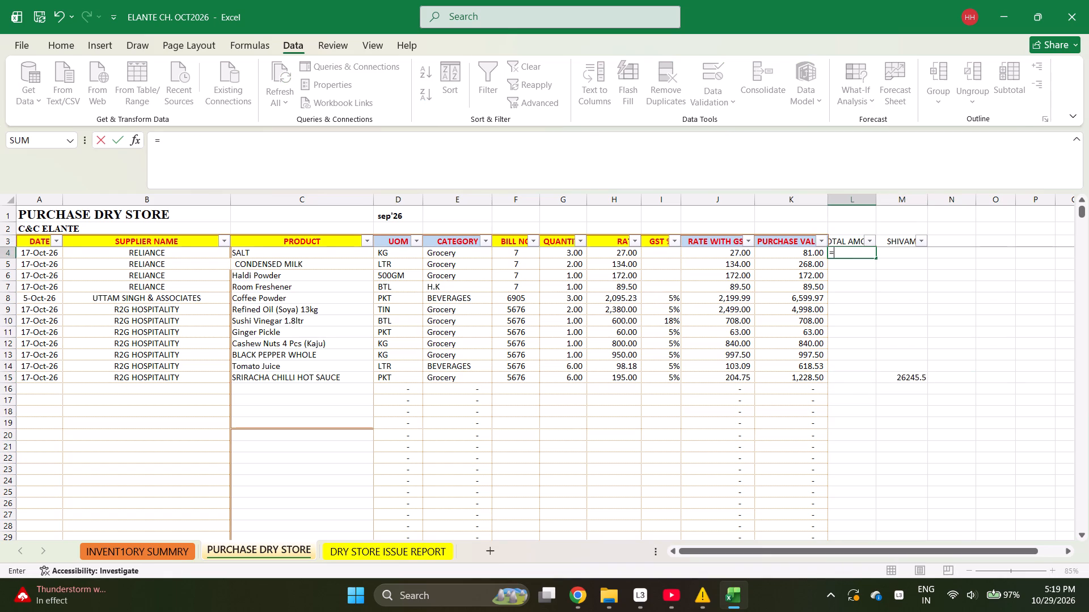
{"action": "key", "text": "Left"}
{"action": "key", "text": "Left"}
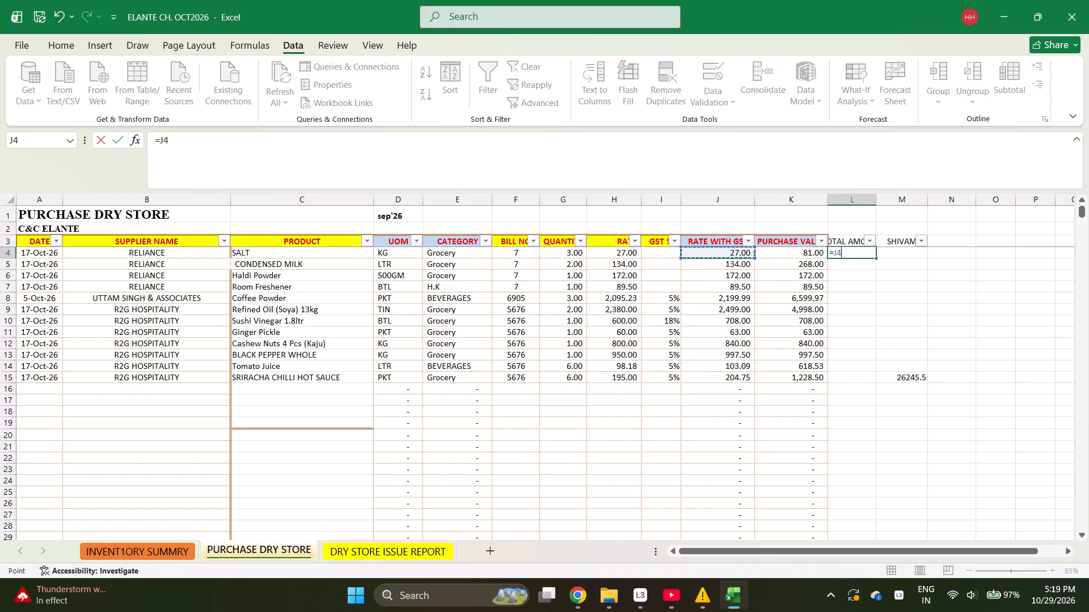
{"action": "key", "text": "Left"}
{"action": "key", "text": "Left"}
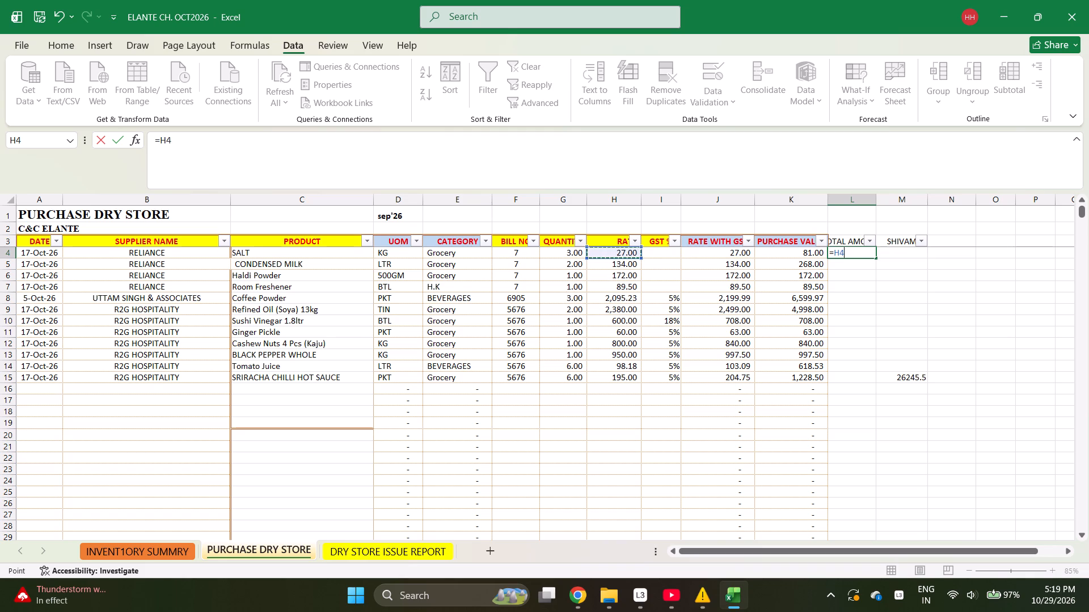
{"action": "key", "text": "asterisk"}
{"action": "key", "text": "Left"}
{"action": "key", "text": "Left"}
{"action": "key", "text": "Left"}
{"action": "key", "text": "Left"}
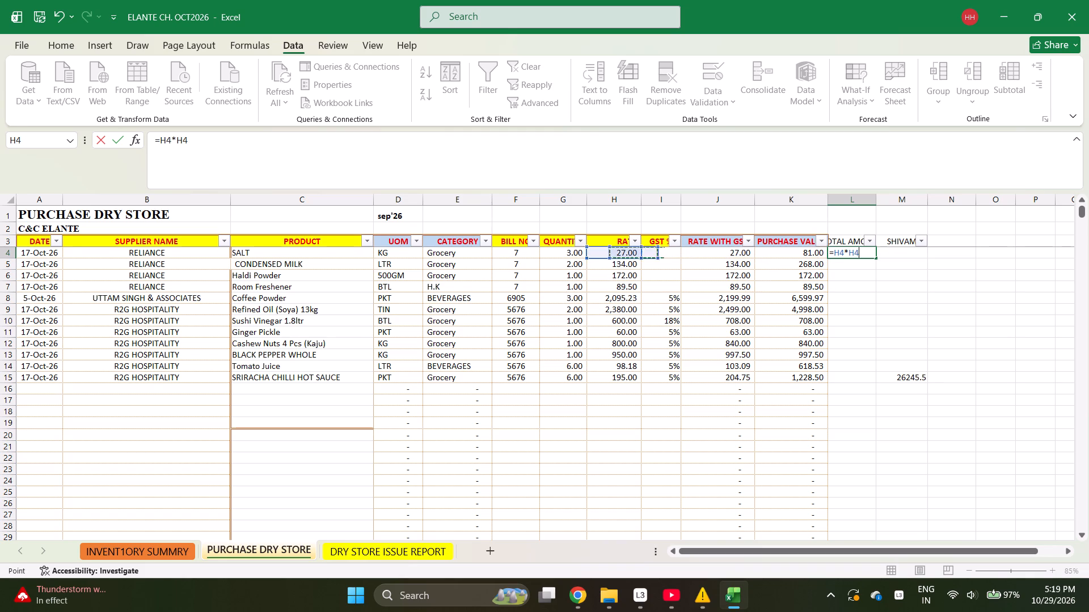
{"action": "key", "text": "Left"}
{"action": "key", "text": "Return"}
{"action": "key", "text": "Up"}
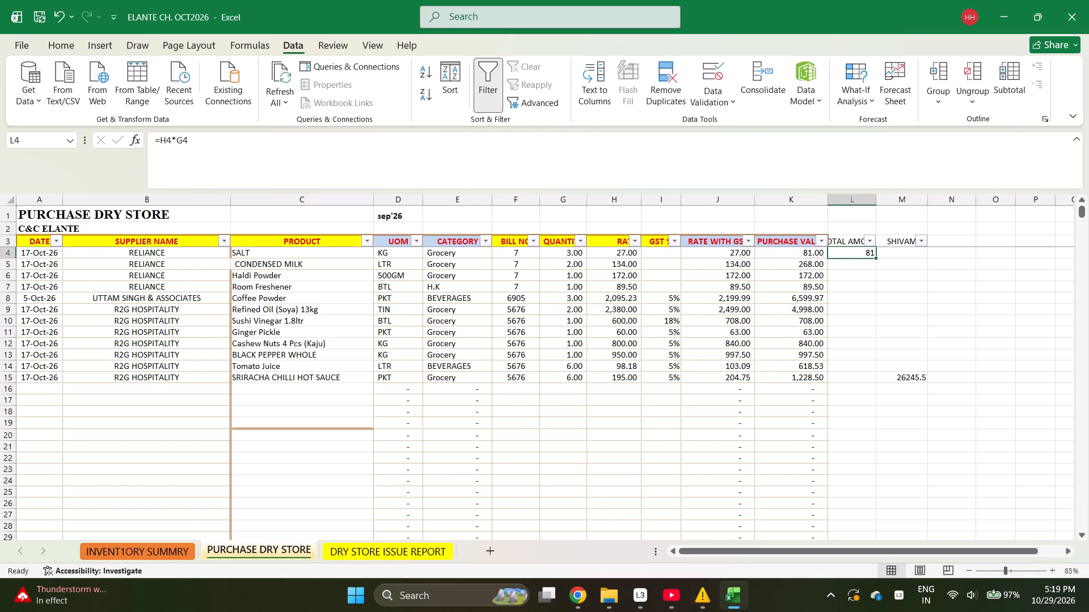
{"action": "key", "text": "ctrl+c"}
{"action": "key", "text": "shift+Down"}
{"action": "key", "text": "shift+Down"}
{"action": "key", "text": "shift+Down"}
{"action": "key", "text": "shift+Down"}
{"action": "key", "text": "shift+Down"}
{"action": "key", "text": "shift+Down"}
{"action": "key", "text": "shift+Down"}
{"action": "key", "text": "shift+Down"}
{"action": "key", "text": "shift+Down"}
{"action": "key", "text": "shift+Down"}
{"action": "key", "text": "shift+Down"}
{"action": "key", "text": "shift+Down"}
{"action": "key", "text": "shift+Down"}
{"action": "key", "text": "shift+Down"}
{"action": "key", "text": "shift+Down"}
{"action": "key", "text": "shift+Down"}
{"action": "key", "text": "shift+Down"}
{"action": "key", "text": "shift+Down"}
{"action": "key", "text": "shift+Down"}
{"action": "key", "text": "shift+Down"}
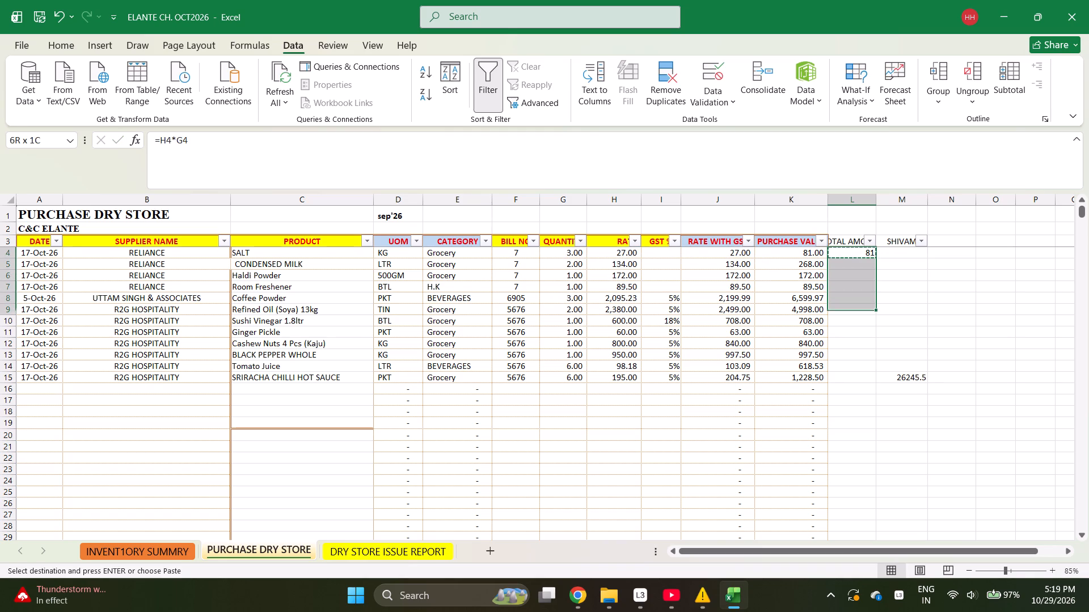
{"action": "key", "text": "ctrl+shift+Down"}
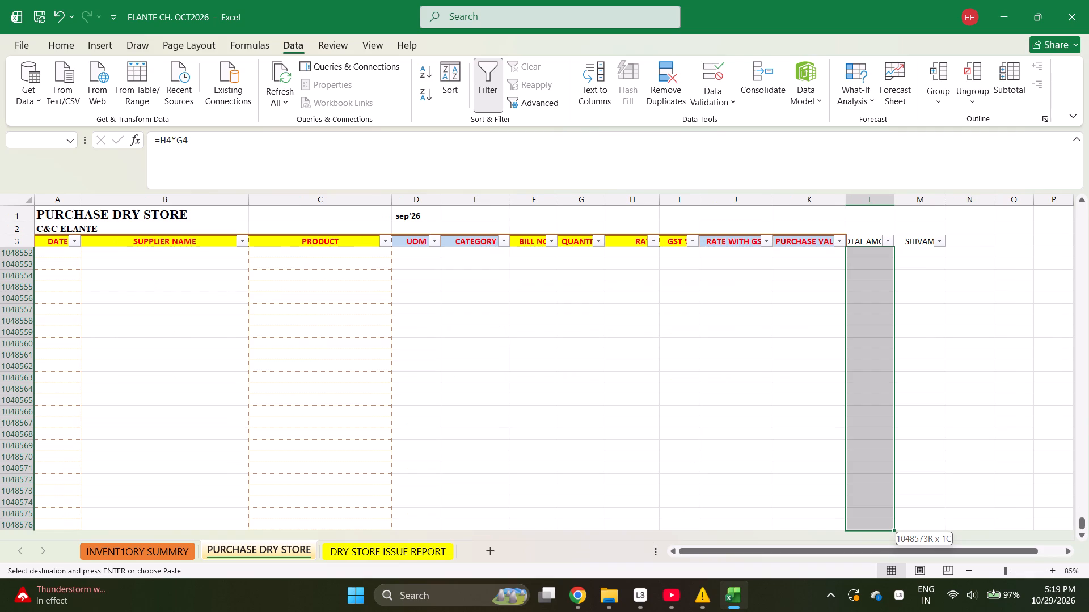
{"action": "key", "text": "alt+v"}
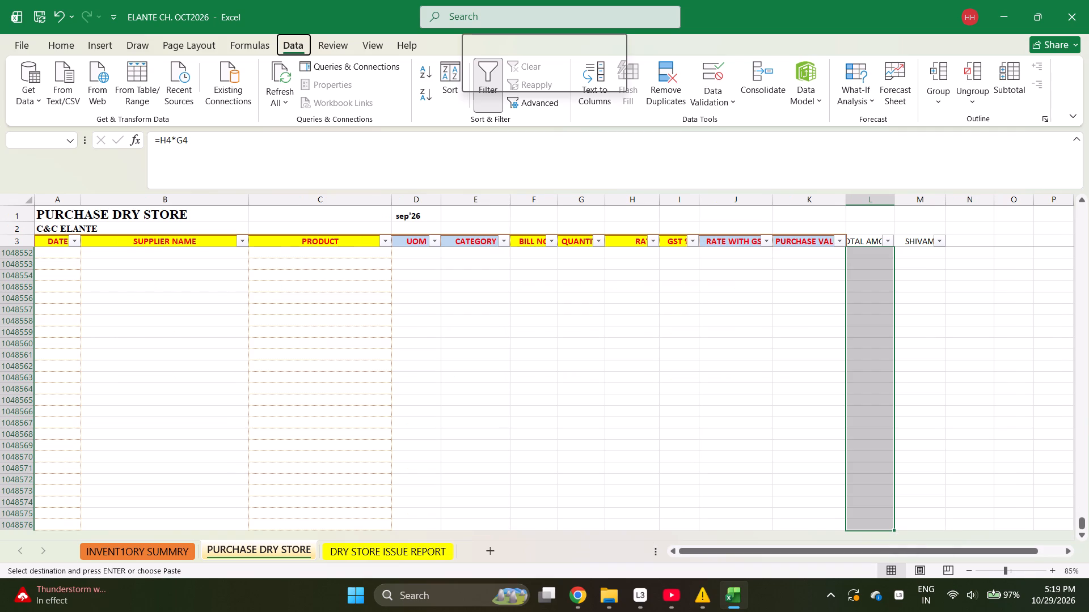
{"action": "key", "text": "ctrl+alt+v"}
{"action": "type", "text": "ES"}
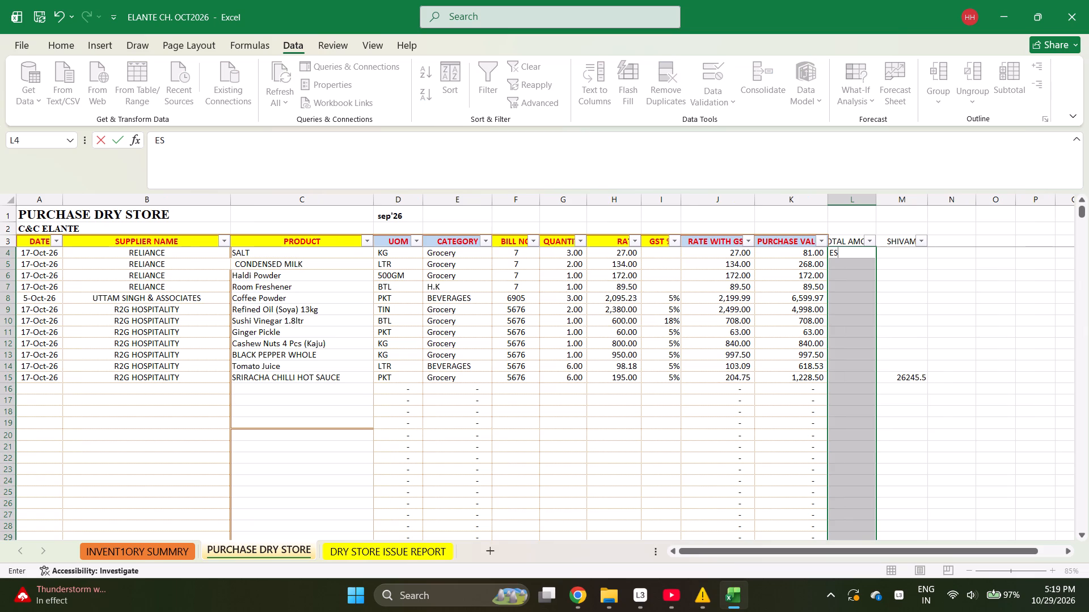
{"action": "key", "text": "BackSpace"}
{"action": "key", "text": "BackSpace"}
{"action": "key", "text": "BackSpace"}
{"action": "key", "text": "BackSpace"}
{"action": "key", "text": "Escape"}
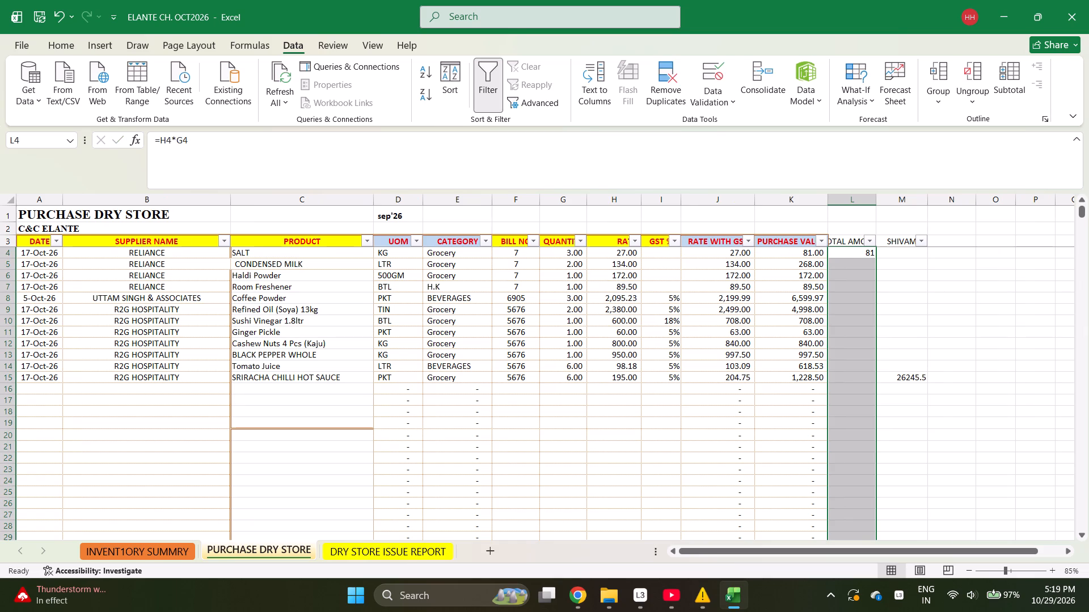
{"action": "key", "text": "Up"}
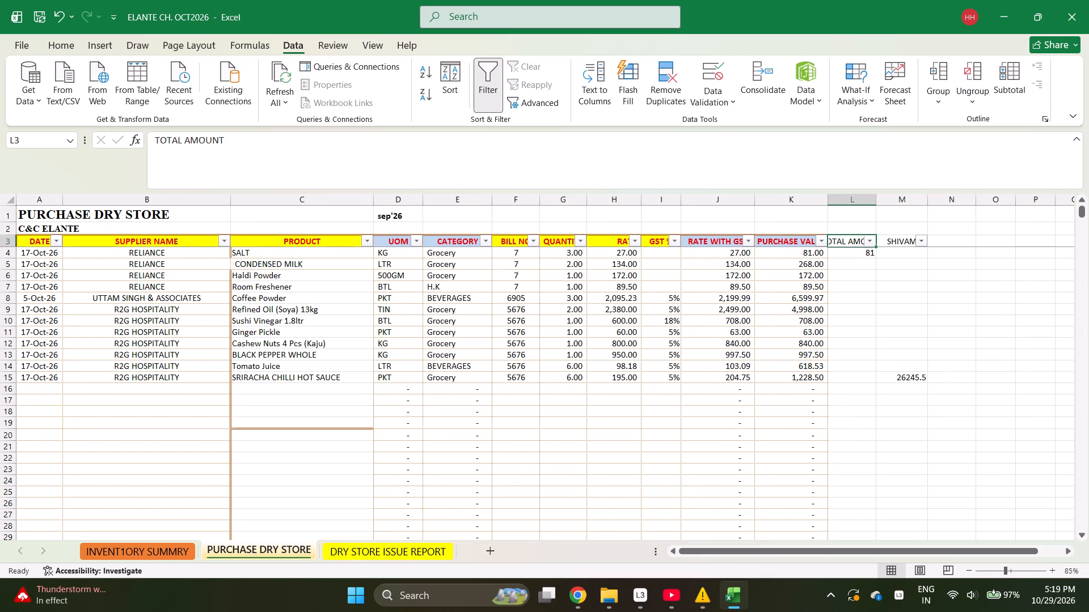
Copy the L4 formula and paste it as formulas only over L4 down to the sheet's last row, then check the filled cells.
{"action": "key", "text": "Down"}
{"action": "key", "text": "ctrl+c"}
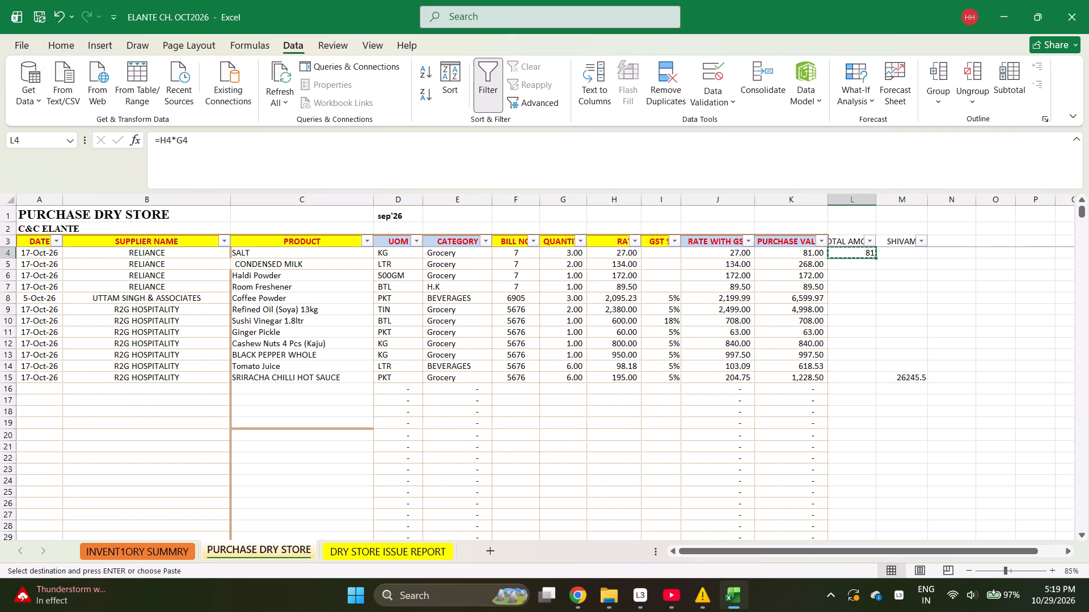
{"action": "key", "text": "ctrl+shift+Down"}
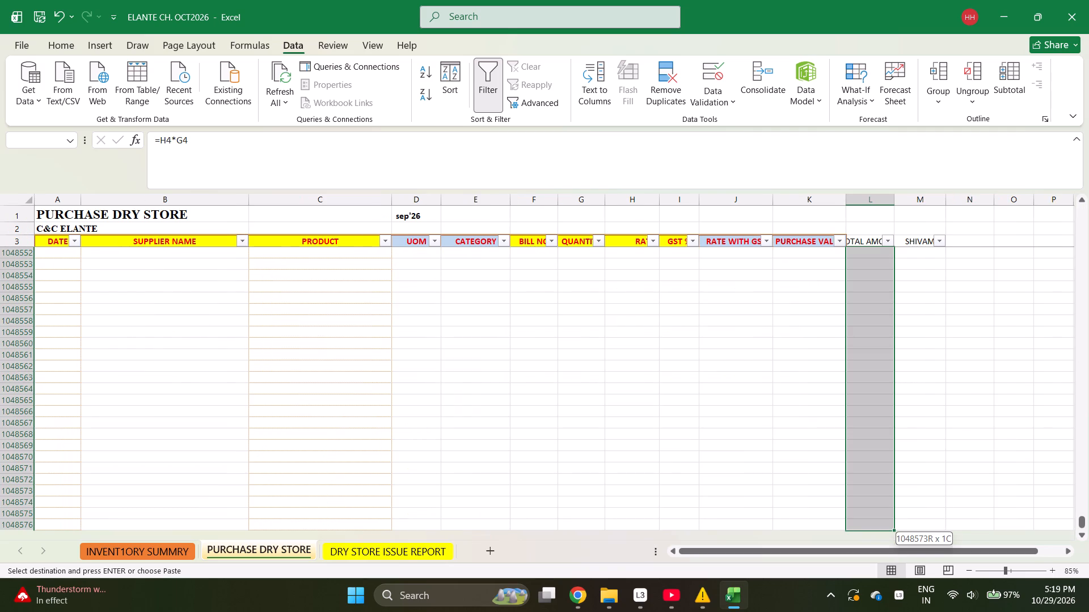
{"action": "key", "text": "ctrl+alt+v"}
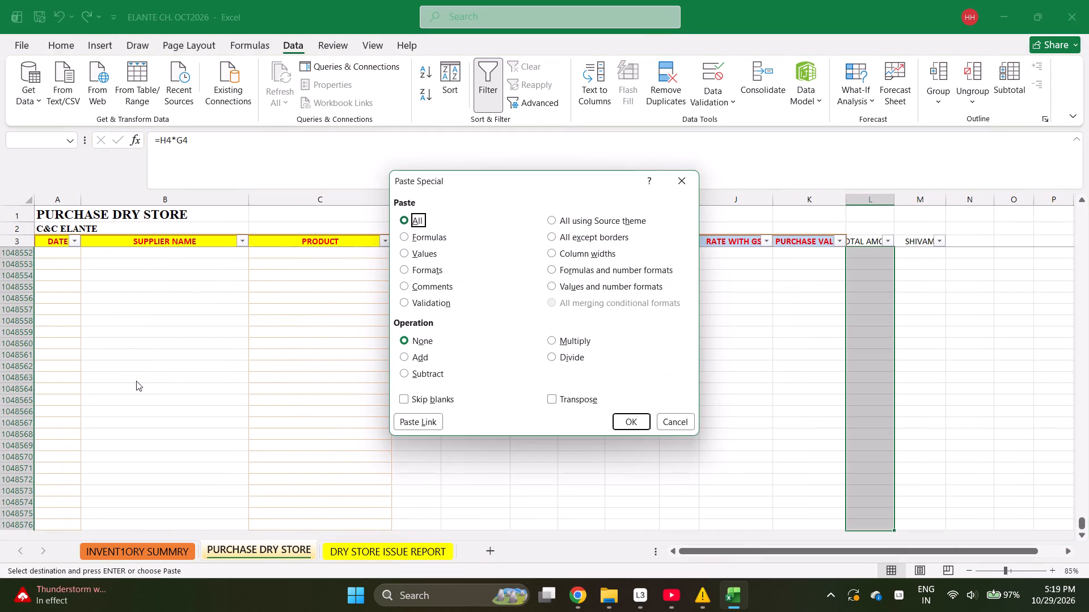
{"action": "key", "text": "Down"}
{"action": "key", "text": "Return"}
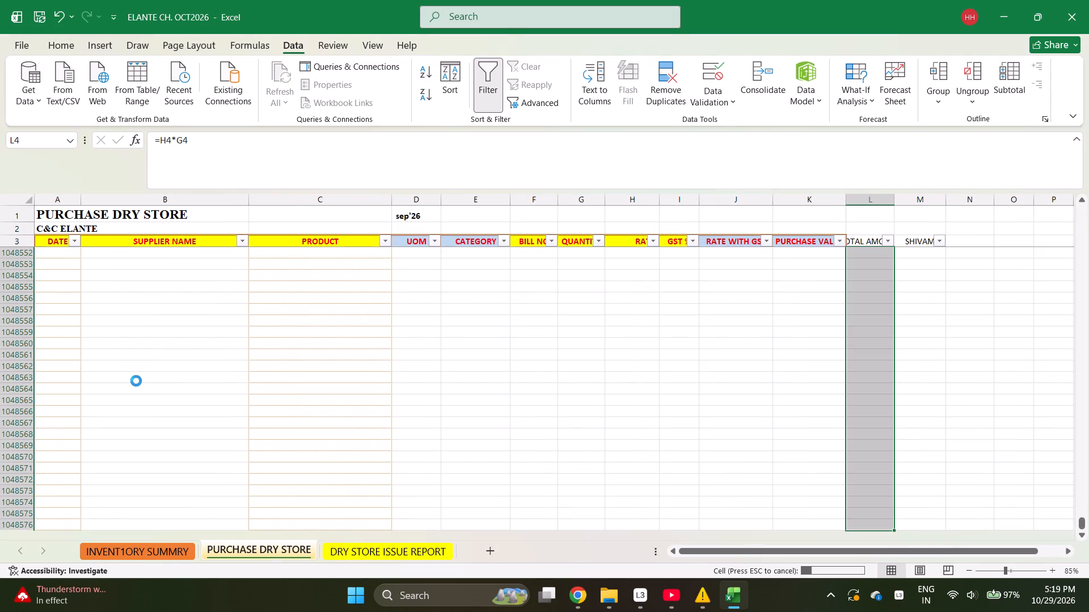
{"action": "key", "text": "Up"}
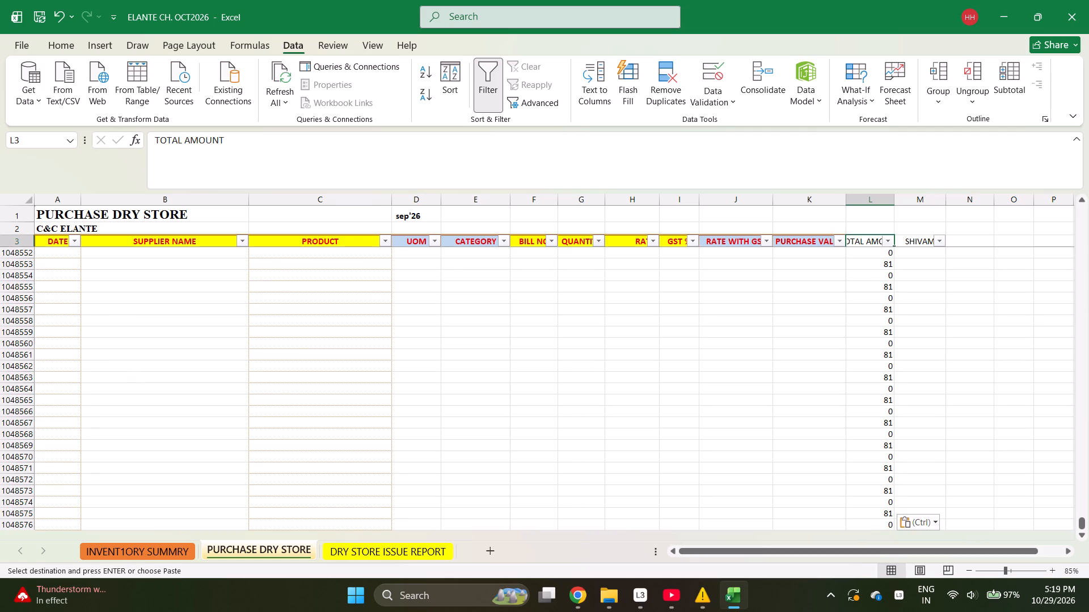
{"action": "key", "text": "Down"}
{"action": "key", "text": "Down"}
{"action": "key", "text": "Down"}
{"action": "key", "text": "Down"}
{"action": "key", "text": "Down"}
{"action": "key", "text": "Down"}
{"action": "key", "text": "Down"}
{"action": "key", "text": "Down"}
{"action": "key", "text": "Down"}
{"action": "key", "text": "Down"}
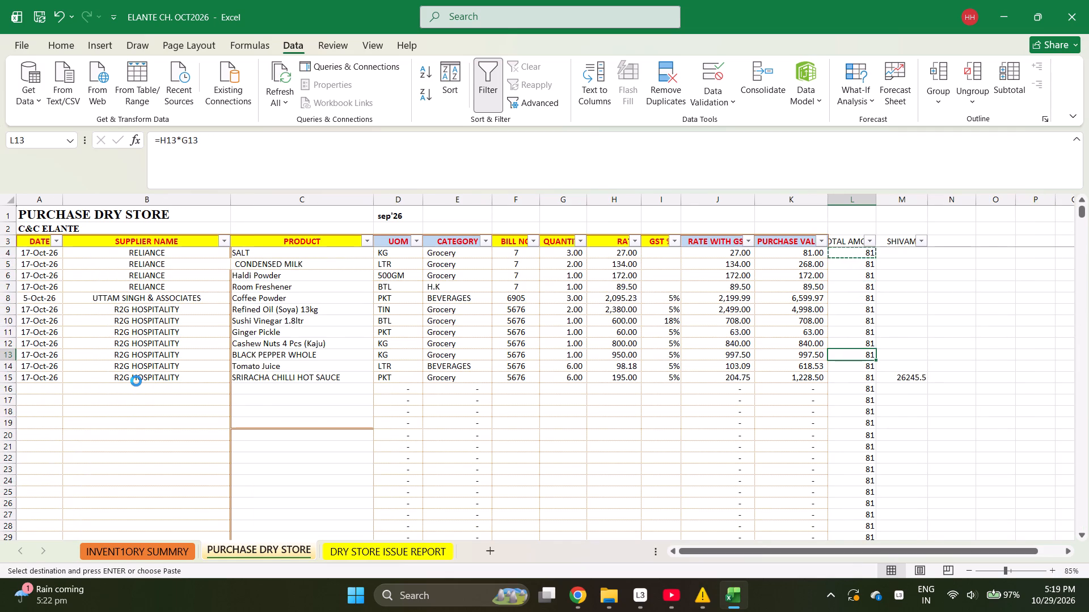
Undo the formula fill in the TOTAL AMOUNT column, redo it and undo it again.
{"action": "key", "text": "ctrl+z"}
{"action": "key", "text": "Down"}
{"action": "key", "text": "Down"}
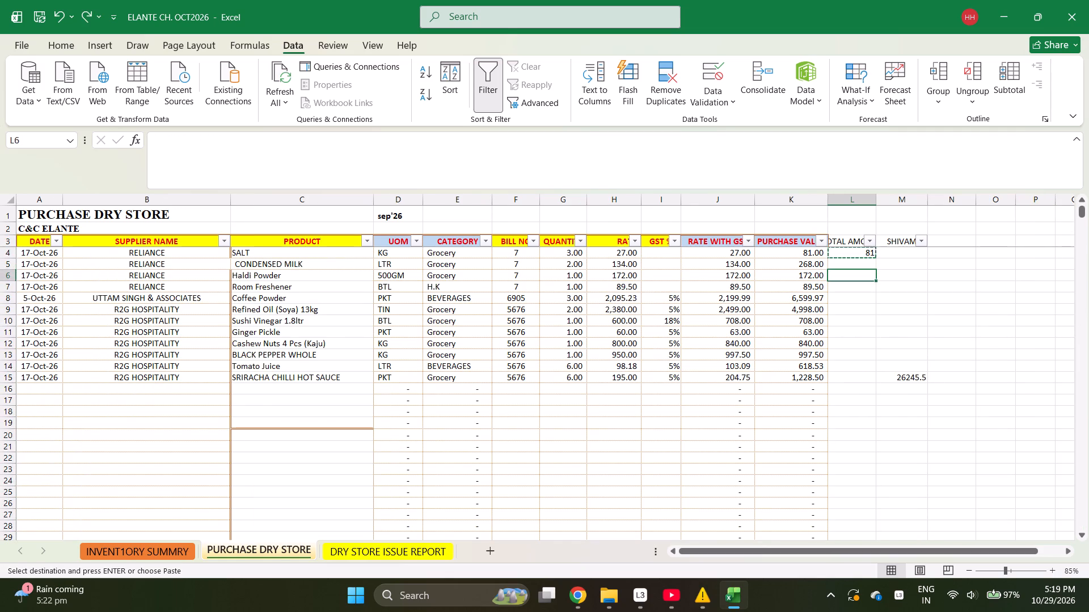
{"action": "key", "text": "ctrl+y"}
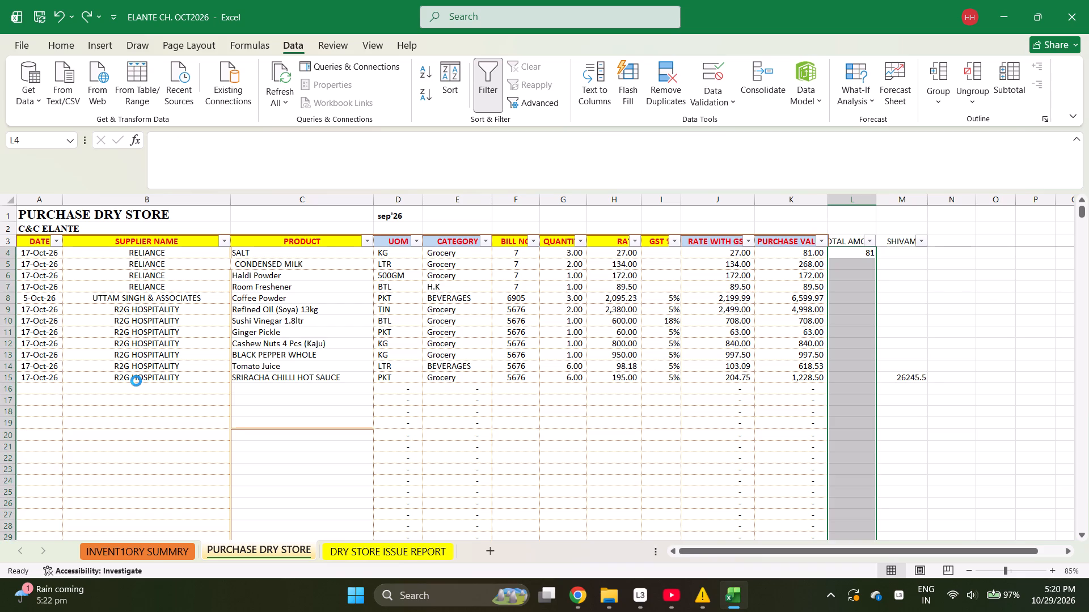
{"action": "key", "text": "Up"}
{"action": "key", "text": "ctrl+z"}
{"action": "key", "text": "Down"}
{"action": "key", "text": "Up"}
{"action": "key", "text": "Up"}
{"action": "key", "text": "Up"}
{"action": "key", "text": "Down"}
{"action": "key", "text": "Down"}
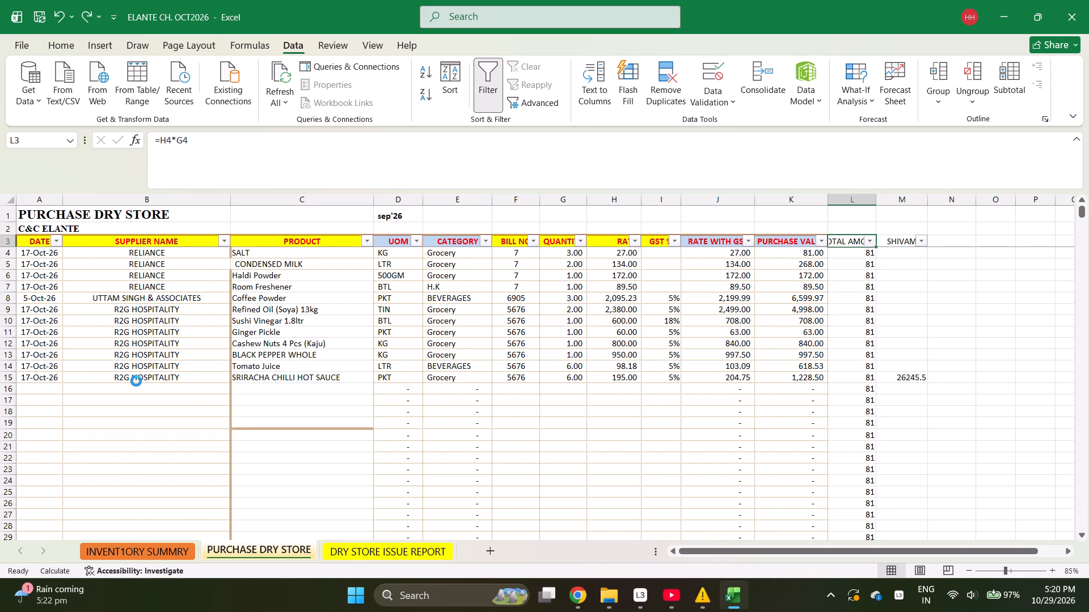
Copy the L4 formula and paste it as formulas only from L5 down to the last row of the TOTAL AMOUNT column.
{"action": "key", "text": "ctrl+c"}
{"action": "key", "text": "Down"}
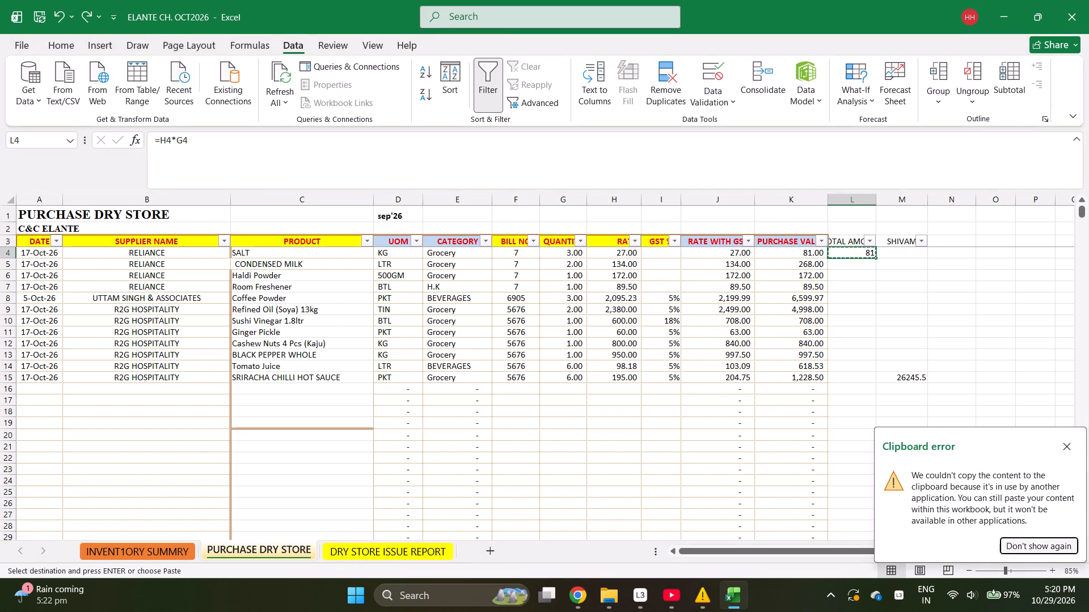
{"action": "key", "text": "Up"}
{"action": "key", "text": "Up"}
{"action": "key", "text": "Up"}
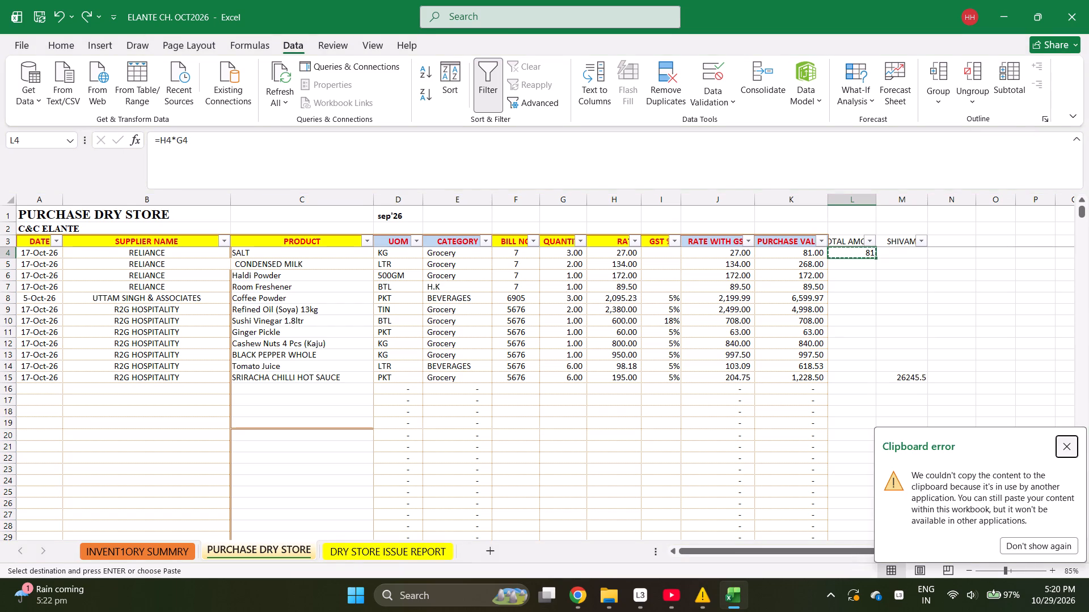
{"action": "key", "text": "Return"}
{"action": "key", "text": "Down"}
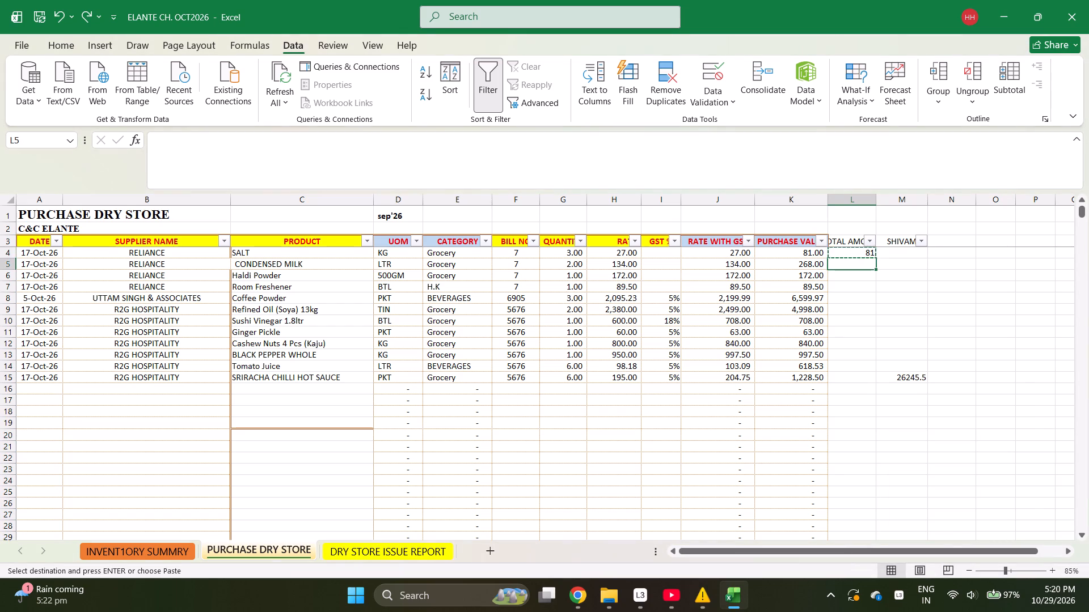
{"action": "key", "text": "ctrl+shift+Down"}
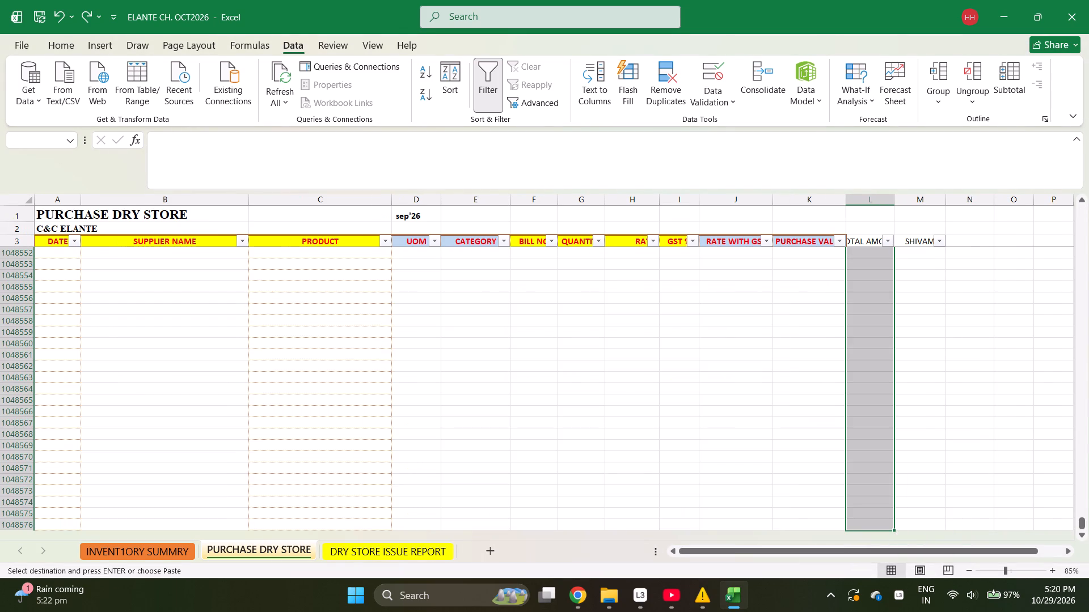
{"action": "key", "text": "ctrl+alt+v"}
{"action": "key", "text": "Down"}
{"action": "key", "text": "Return"}
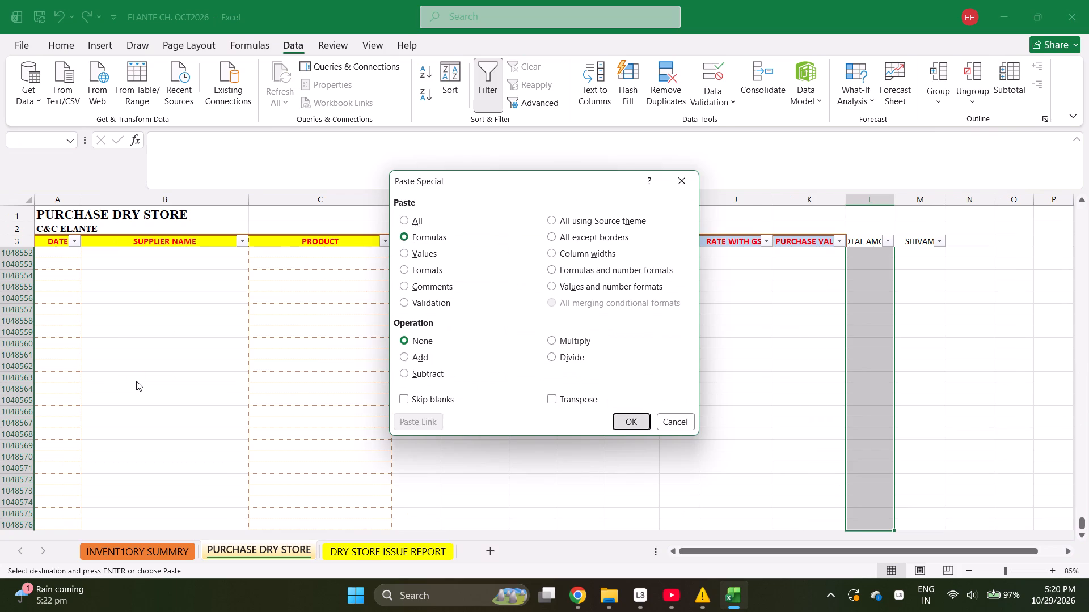
{"action": "key", "text": "Up"}
{"action": "key", "text": "Right"}
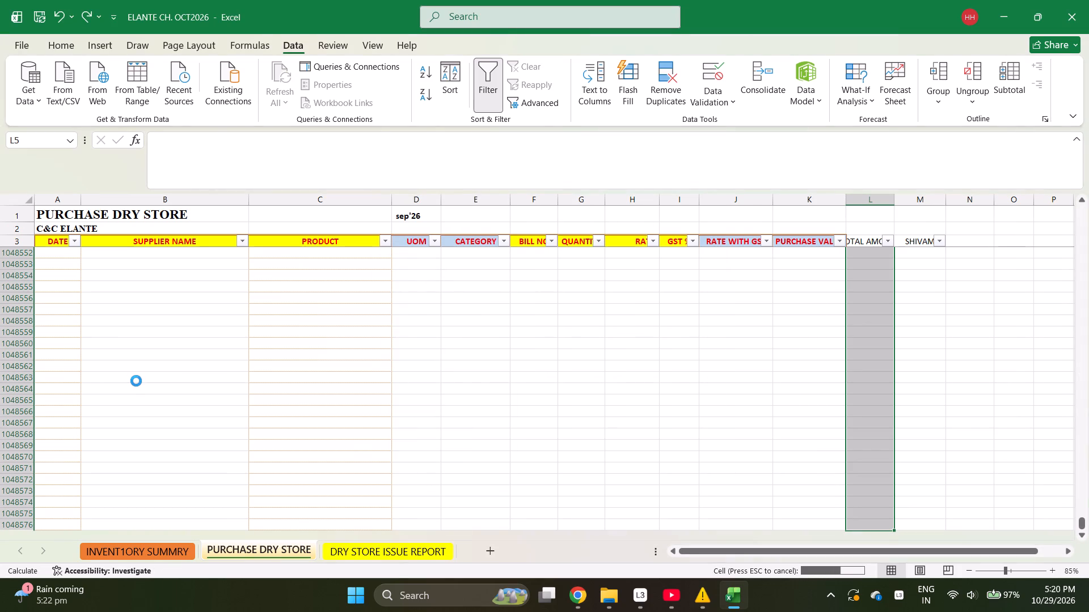
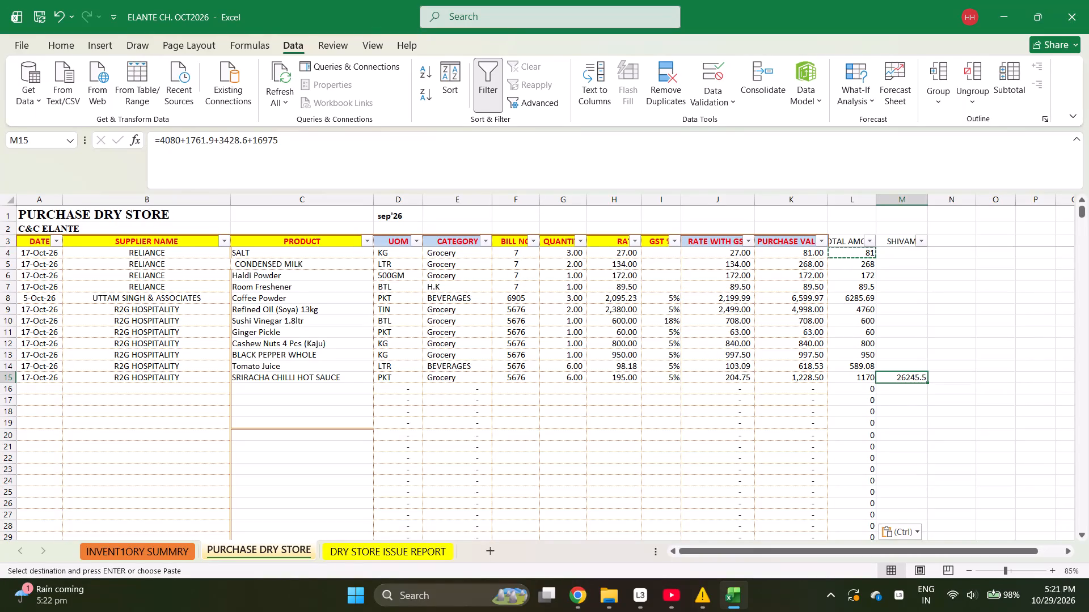
Check the combined TOTAL AMOUNT of the R2G HOSPITALITY bill 5676 items by selecting L15 up to L9.
{"action": "key", "text": "Left"}
{"action": "key", "text": "Left"}
{"action": "key", "text": "Right"}
{"action": "key", "text": "shift+Up"}
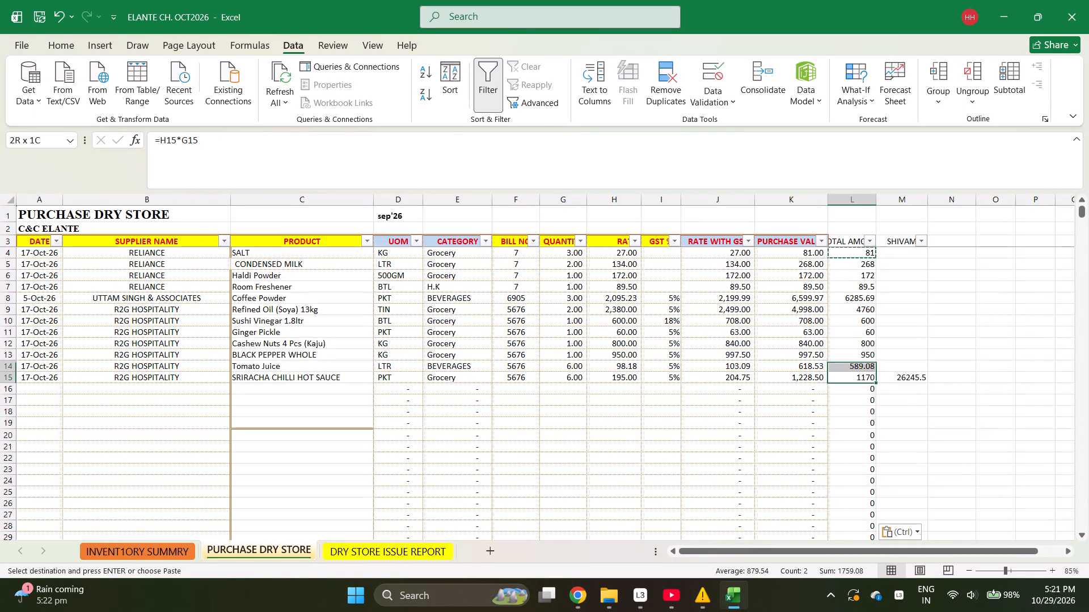
{"action": "key", "text": "shift+Up"}
{"action": "key", "text": "shift+Up"}
{"action": "key", "text": "shift+Up"}
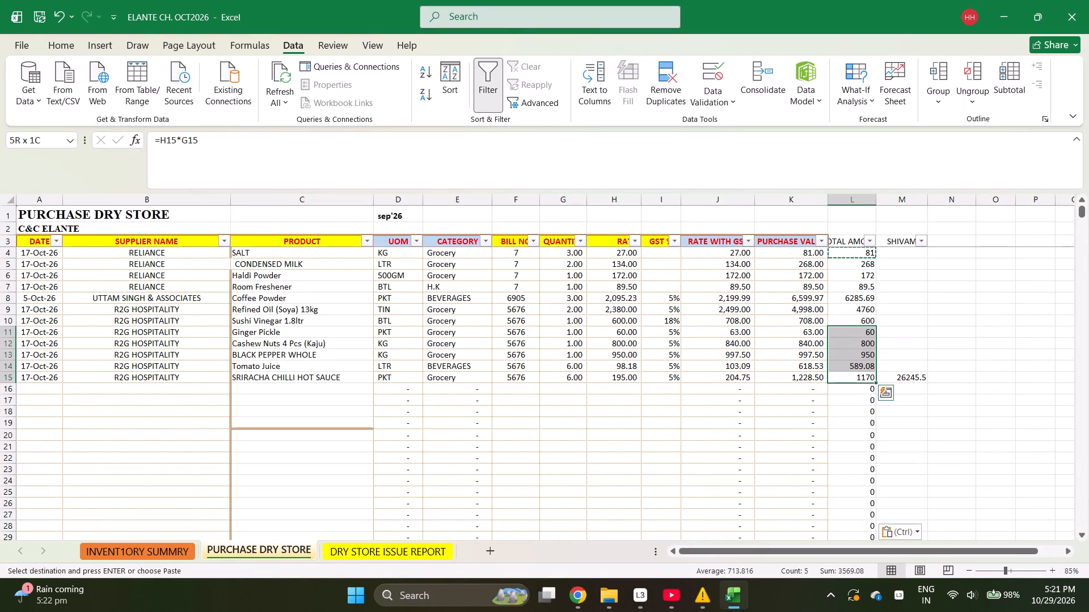
{"action": "key", "text": "shift+Up"}
{"action": "key", "text": "shift+Up"}
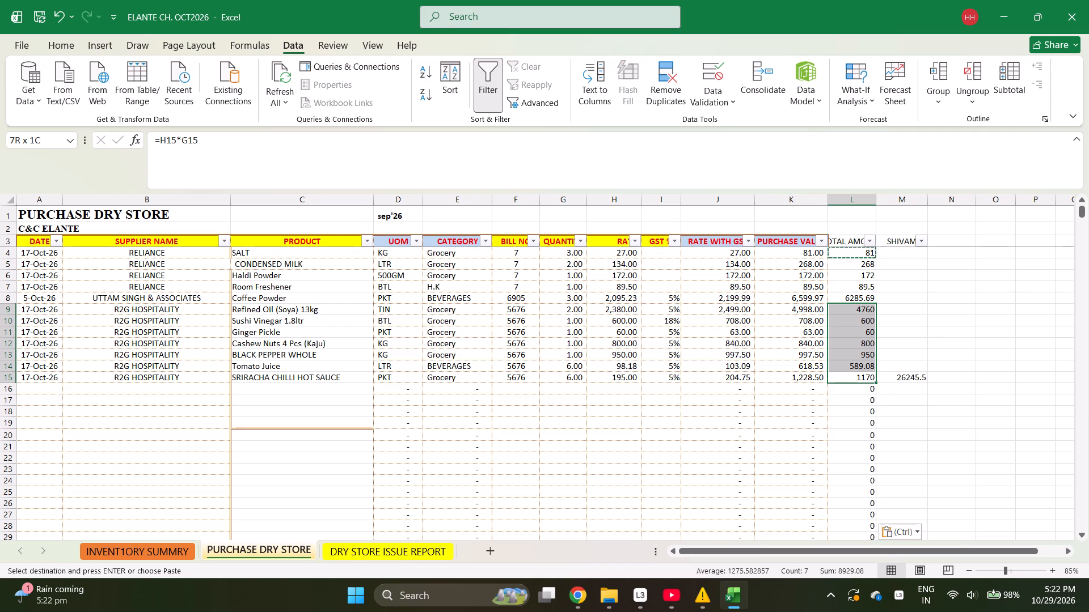
Set the Ginger Pickle rate in H11 to 650 and check its purchase value and total amount.
{"action": "left_click", "coordinate": [626, 332]}
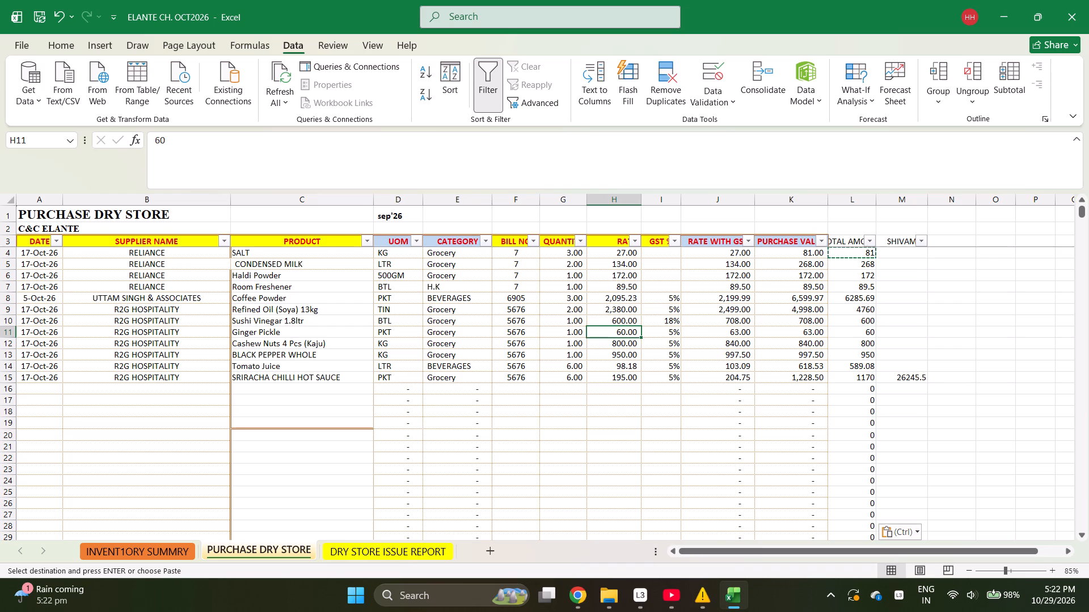
{"action": "type", "text": "650"}
{"action": "key", "text": "Right"}
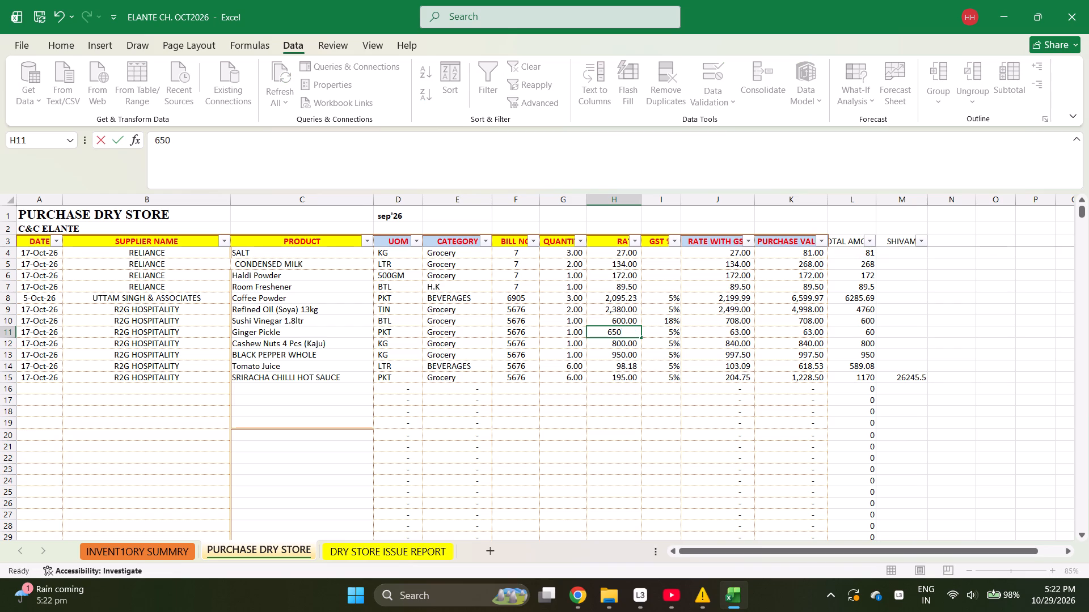
{"action": "key", "text": "Right"}
{"action": "key", "text": "Right"}
{"action": "key", "text": "Right"}
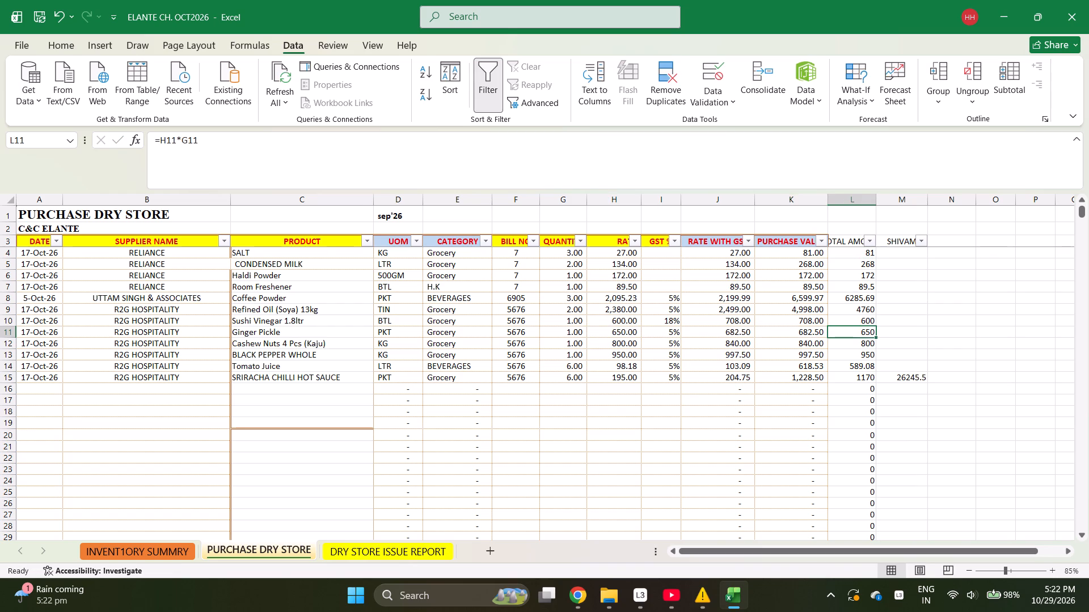
{"action": "key", "text": "Down"}
{"action": "key", "text": "Up"}
{"action": "key", "text": "Left"}
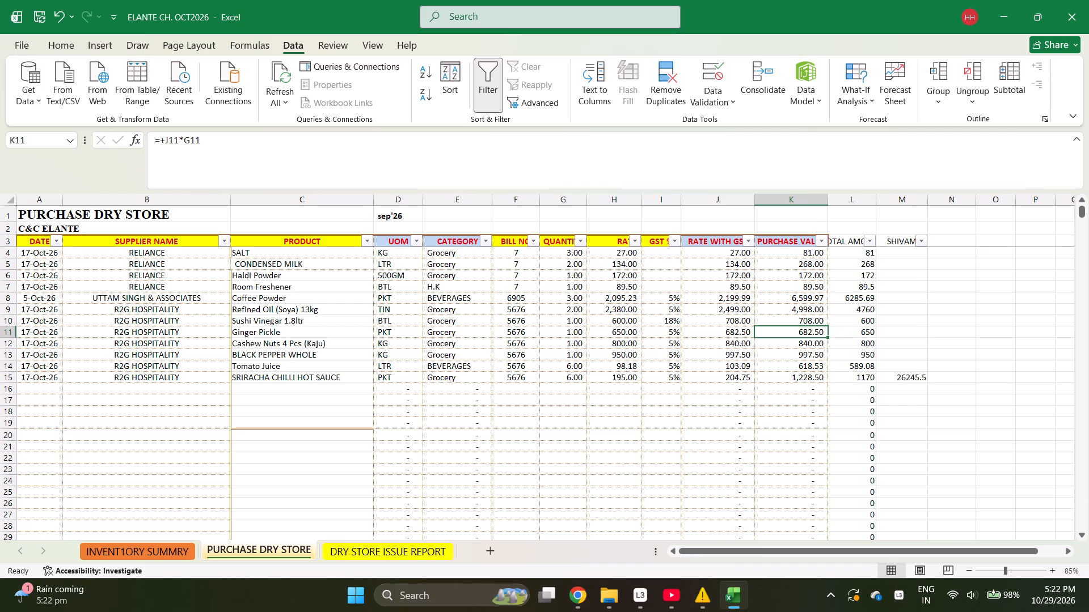
{"action": "key", "text": "Right"}
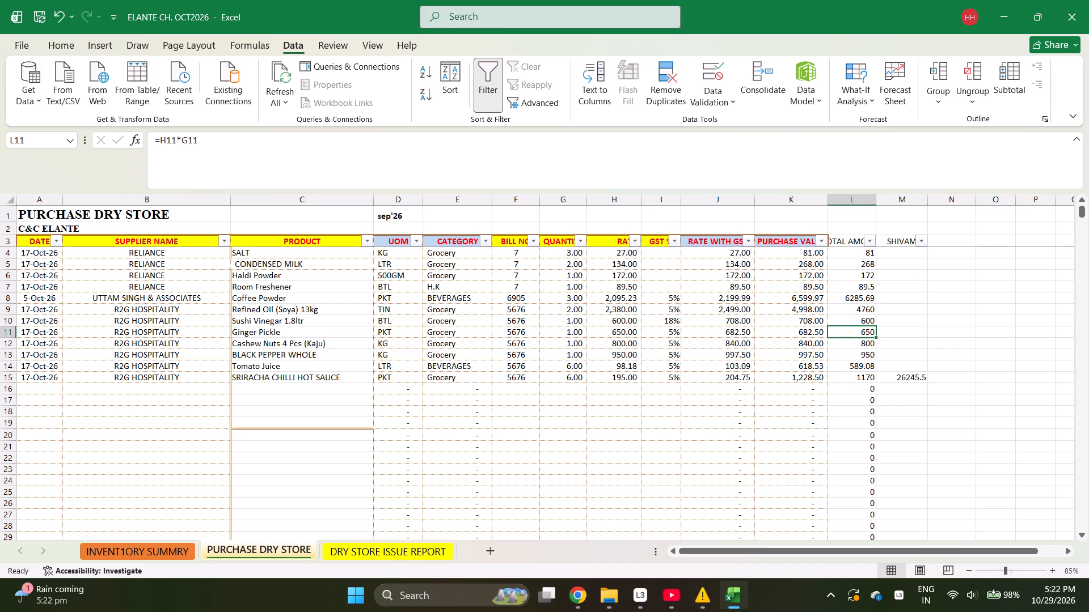
Start a new purchase entry in row 16 dated 17-Oct-26 with supplier DLG FOOD and product SALT.
{"action": "key", "text": "Left"}
{"action": "key", "text": "Left"}
{"action": "key", "text": "Left"}
{"action": "key", "text": "Left"}
{"action": "key", "text": "Left"}
{"action": "key", "text": "Left"}
{"action": "key", "text": "Left"}
{"action": "key", "text": "Left"}
{"action": "key", "text": "Left"}
{"action": "key", "text": "Left"}
{"action": "key", "text": "Left"}
{"action": "key", "text": "Left"}
{"action": "key", "text": "Left"}
{"action": "key", "text": "Left"}
{"action": "key", "text": "Left"}
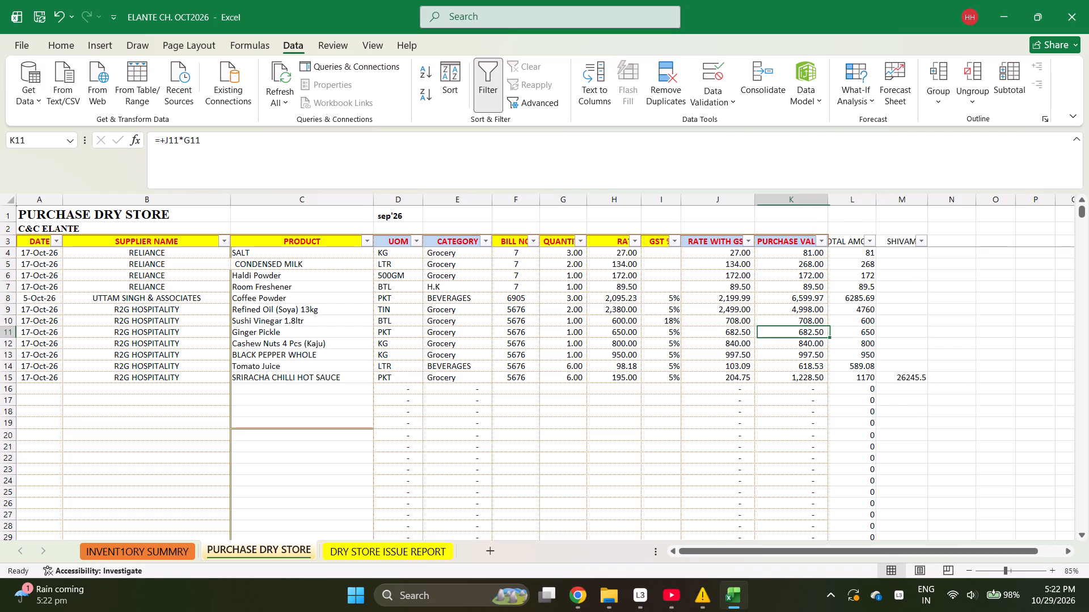
{"action": "key", "text": "Down"}
{"action": "key", "text": "Down"}
{"action": "key", "text": "Down"}
{"action": "key", "text": "Down"}
{"action": "key", "text": "Down"}
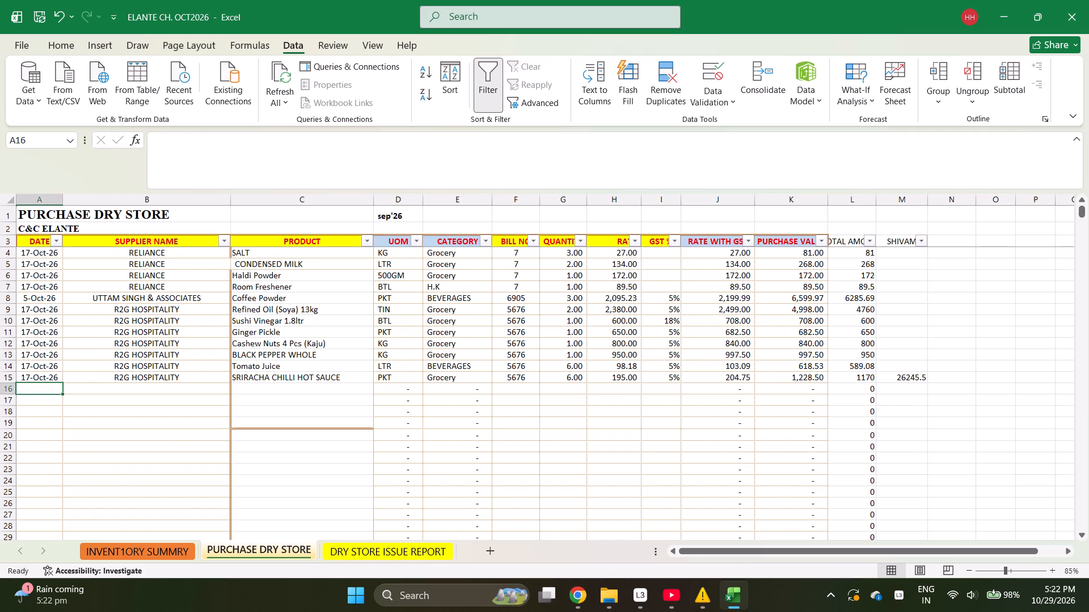
{"action": "type", "text": "10-"}
{"action": "type", "text": "17-2026"}
{"action": "key", "text": "Right"}
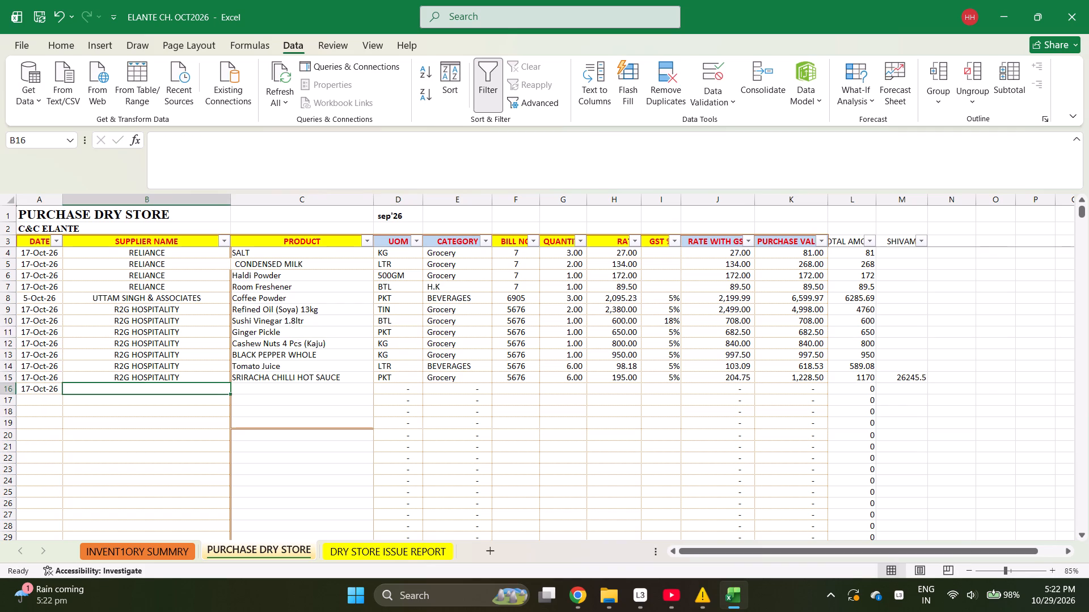
{"action": "key", "text": "d"}
{"action": "type", "text": "LG"}
{"action": "key", "text": "space"}
{"action": "type", "text": "FOOD"}
{"action": "key", "text": "Right"}
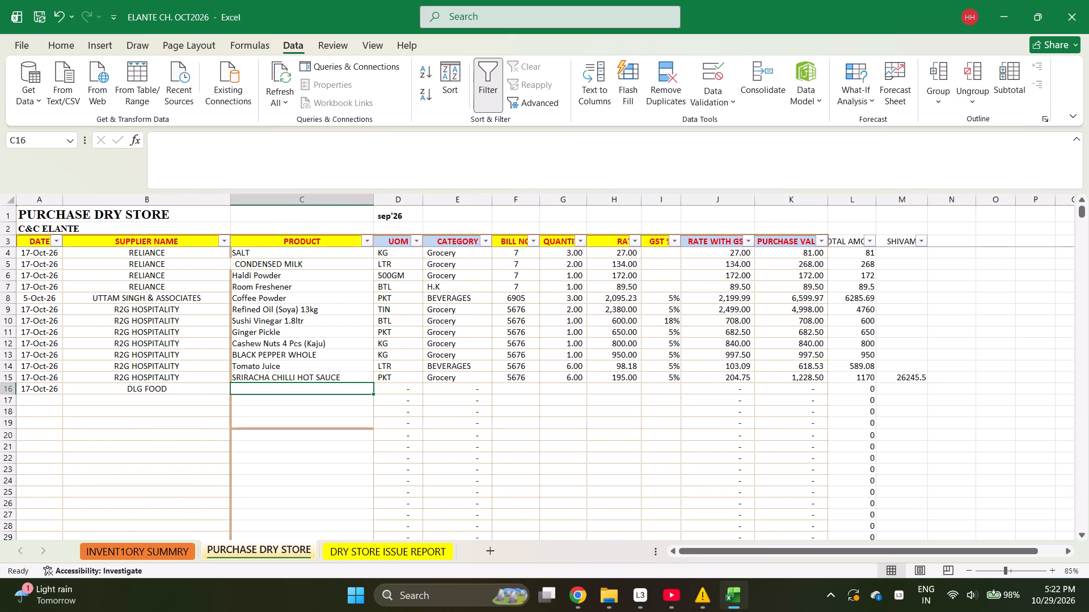
{"action": "type", "text": "SAL"}
{"action": "key", "text": "t"}
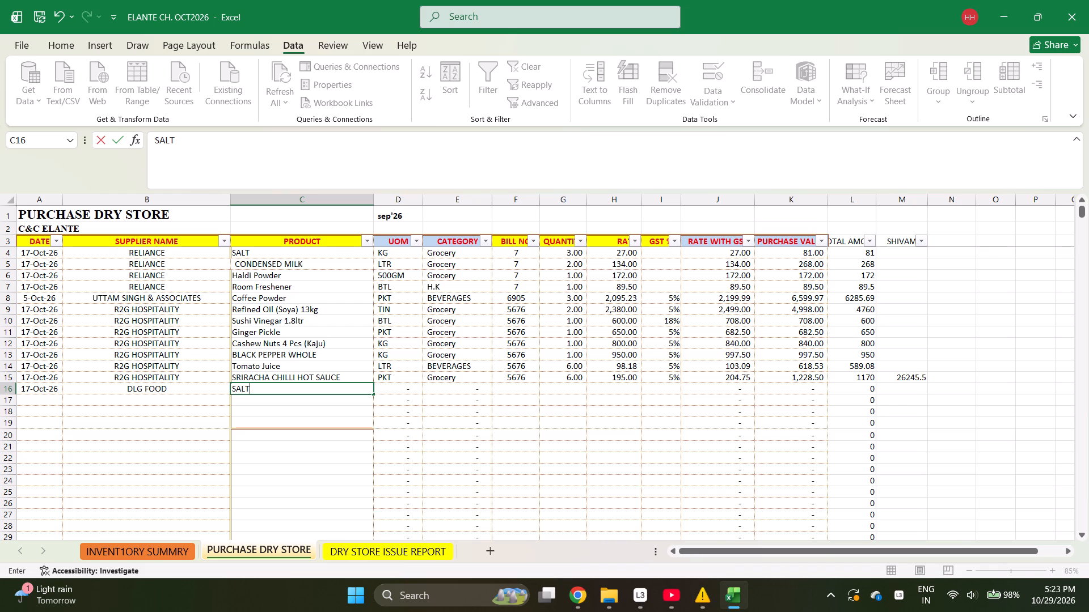
{"action": "key", "text": "Return"}
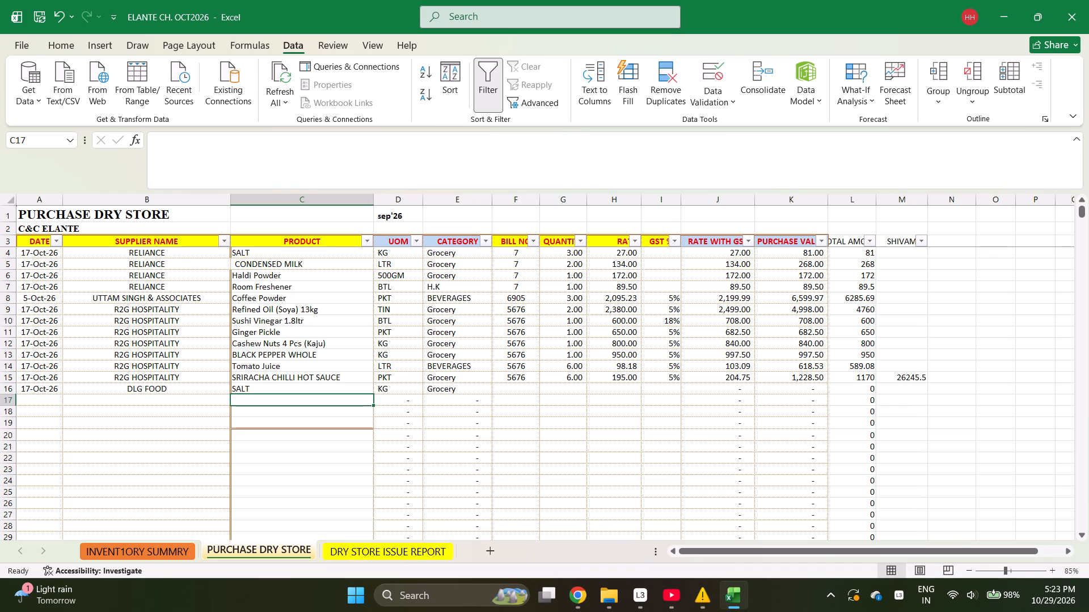
Enter bill number 4872, quantity 20 and rate 29 for the DLG FOOD salt entry in row 16.
{"action": "key", "text": "Up"}
{"action": "key", "text": "Right"}
{"action": "key", "text": "Right"}
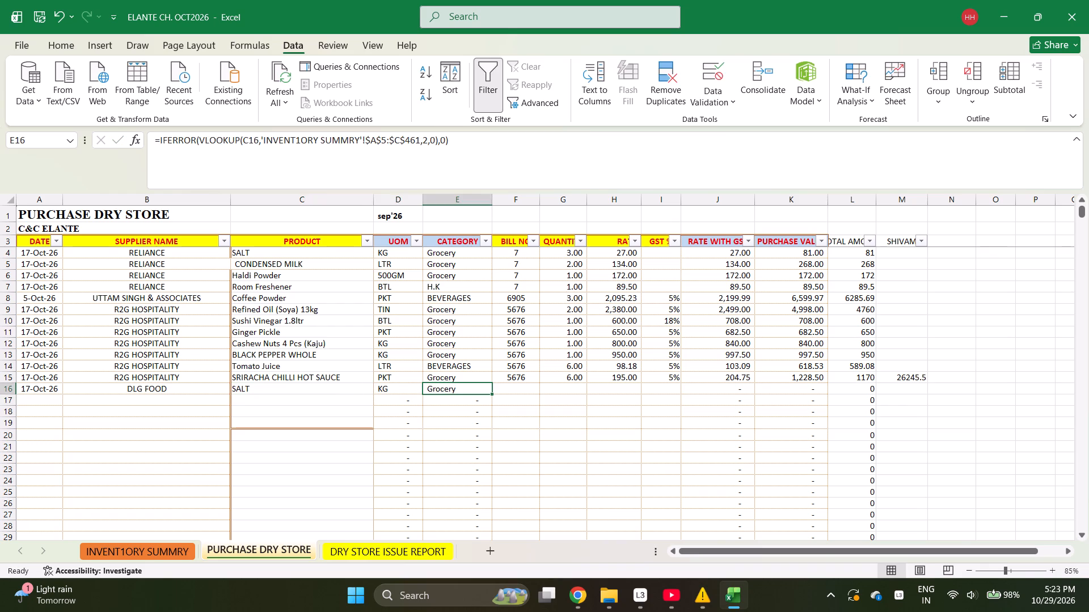
{"action": "key", "text": "Right"}
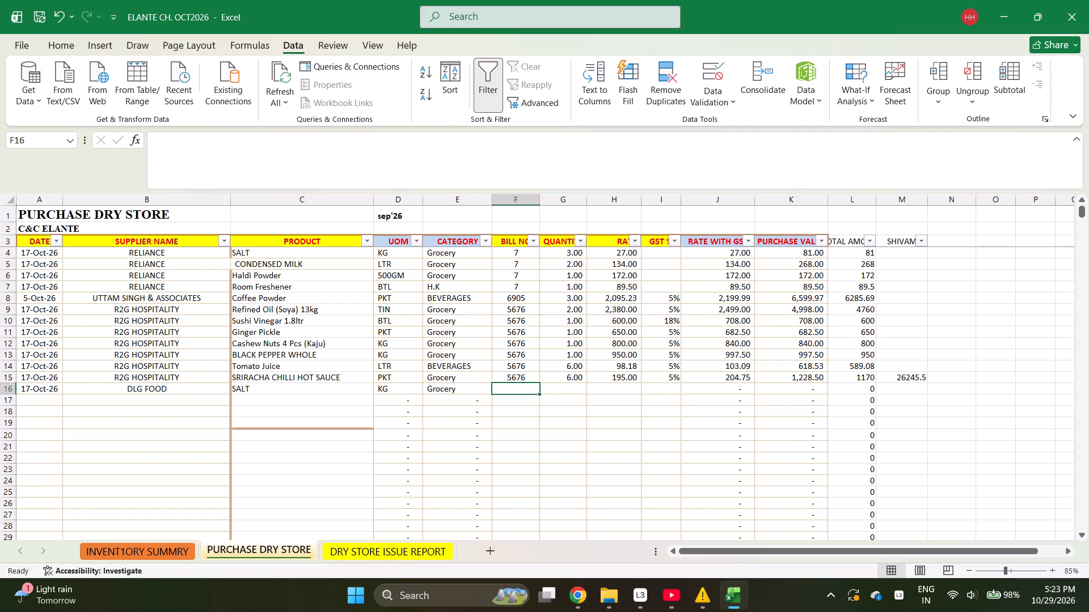
{"action": "type", "text": "4872"}
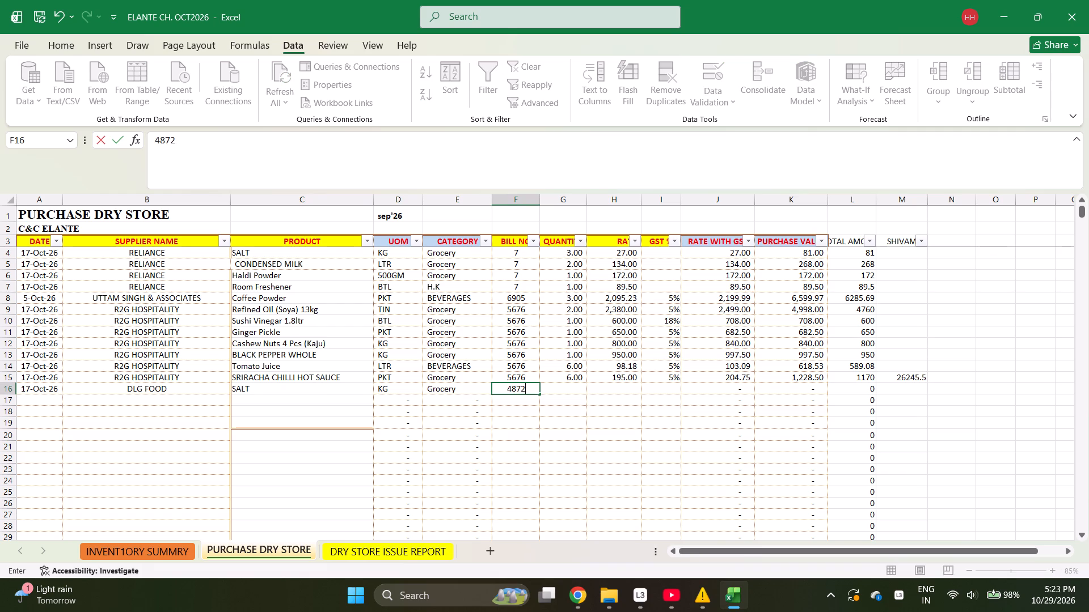
{"action": "key", "text": "Right"}
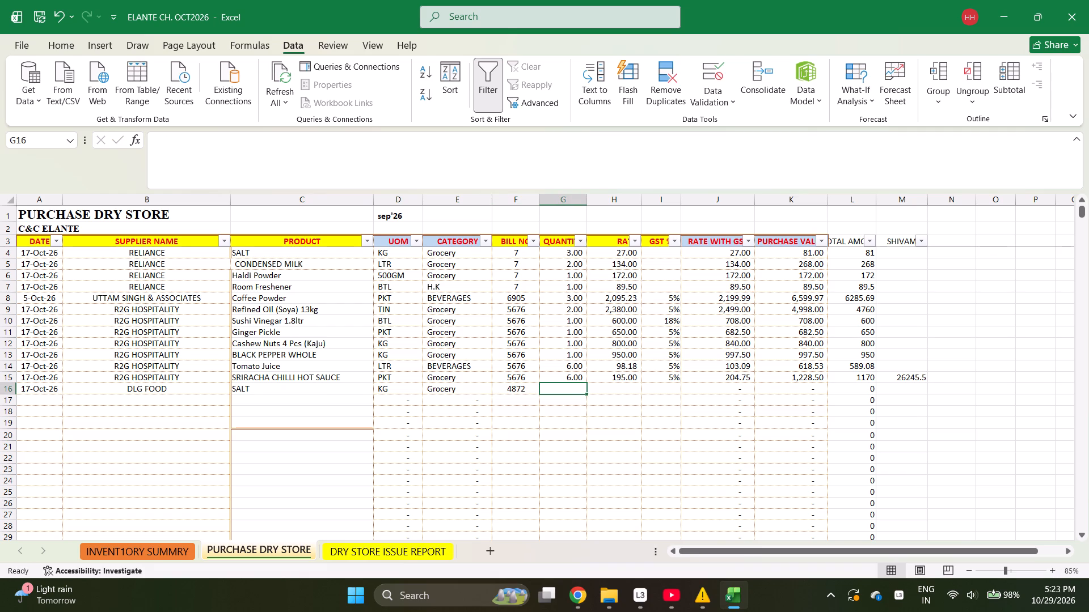
{"action": "type", "text": "20"}
{"action": "key", "text": "Right"}
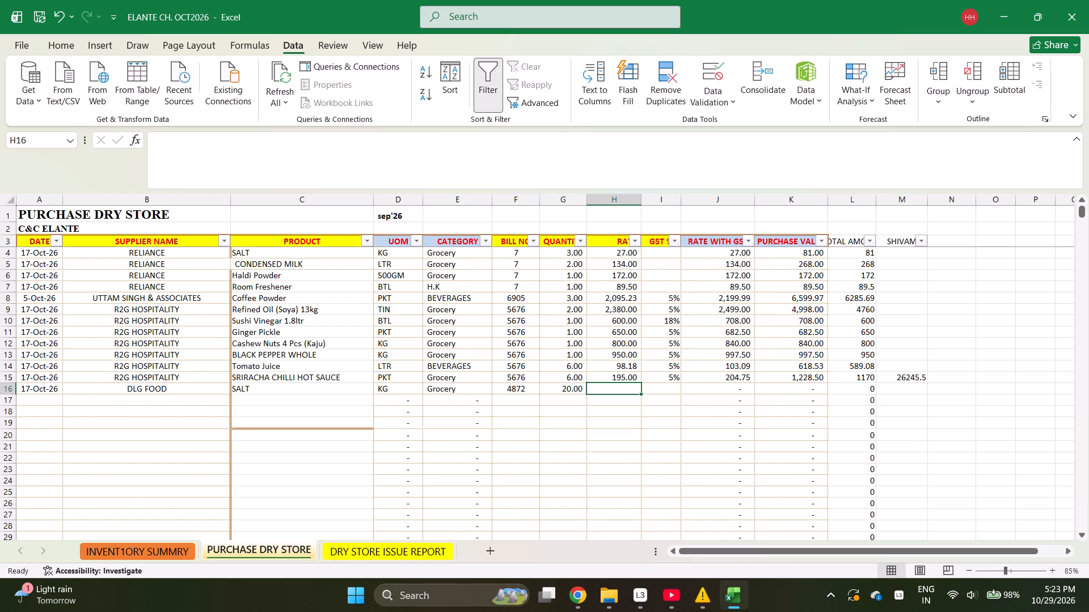
{"action": "type", "text": "29"}
{"action": "key", "text": "Right"}
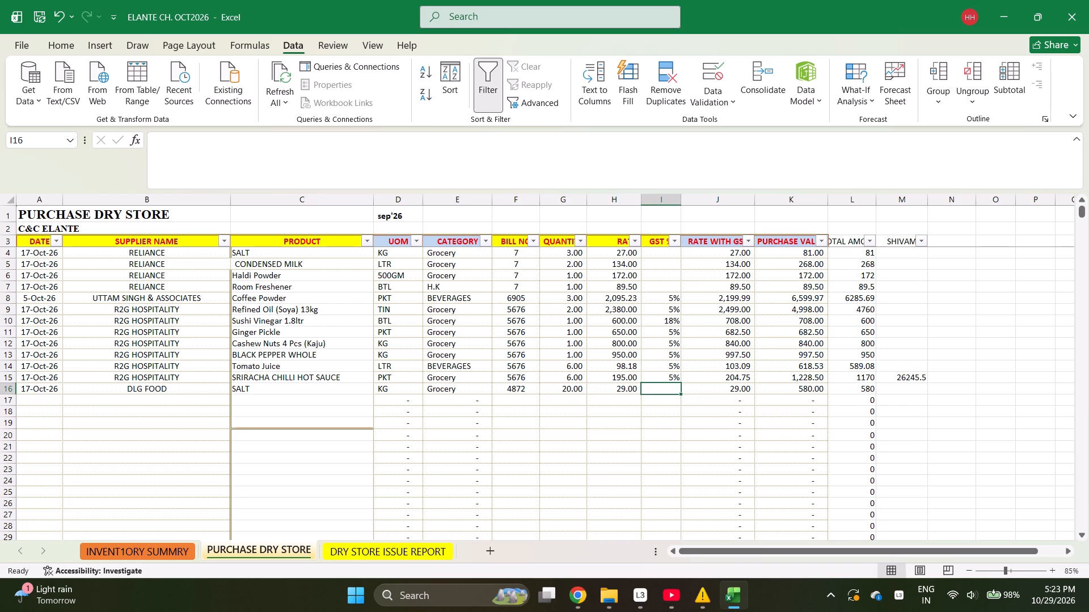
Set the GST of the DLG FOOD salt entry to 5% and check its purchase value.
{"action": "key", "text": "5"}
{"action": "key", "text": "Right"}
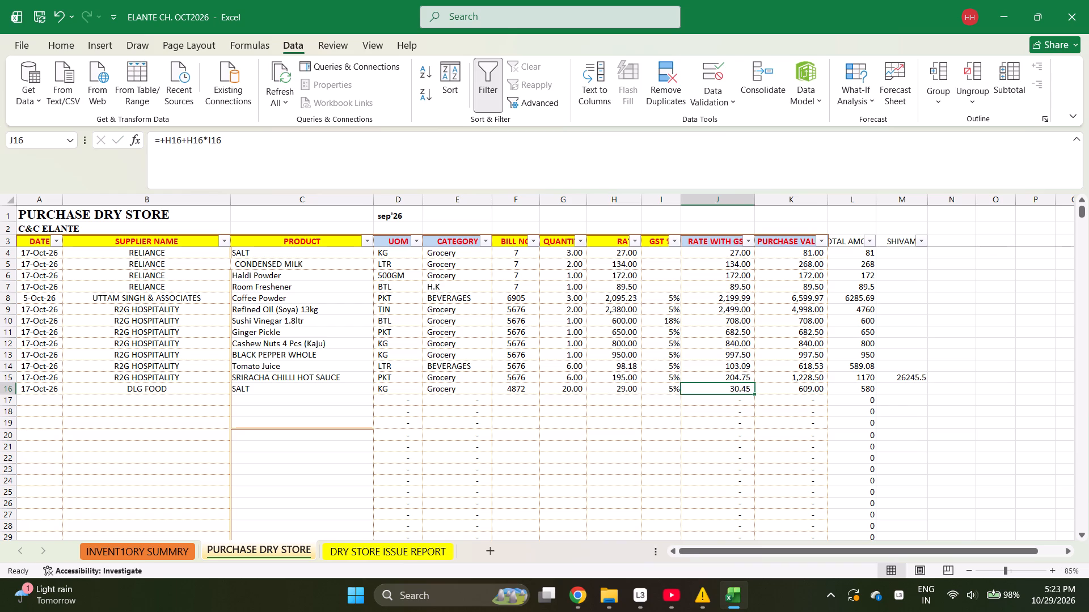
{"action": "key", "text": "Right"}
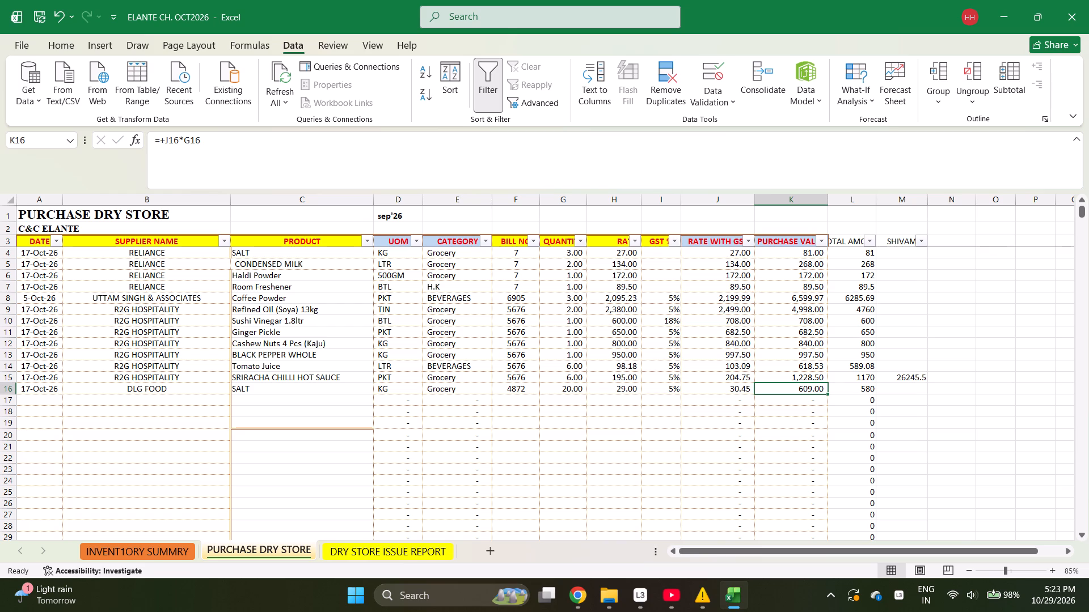
Set the GST of the DLG FOOD salt entry in I16 to 0%.
{"action": "key", "text": "Left"}
{"action": "key", "text": "Left"}
{"action": "key", "text": "0"}
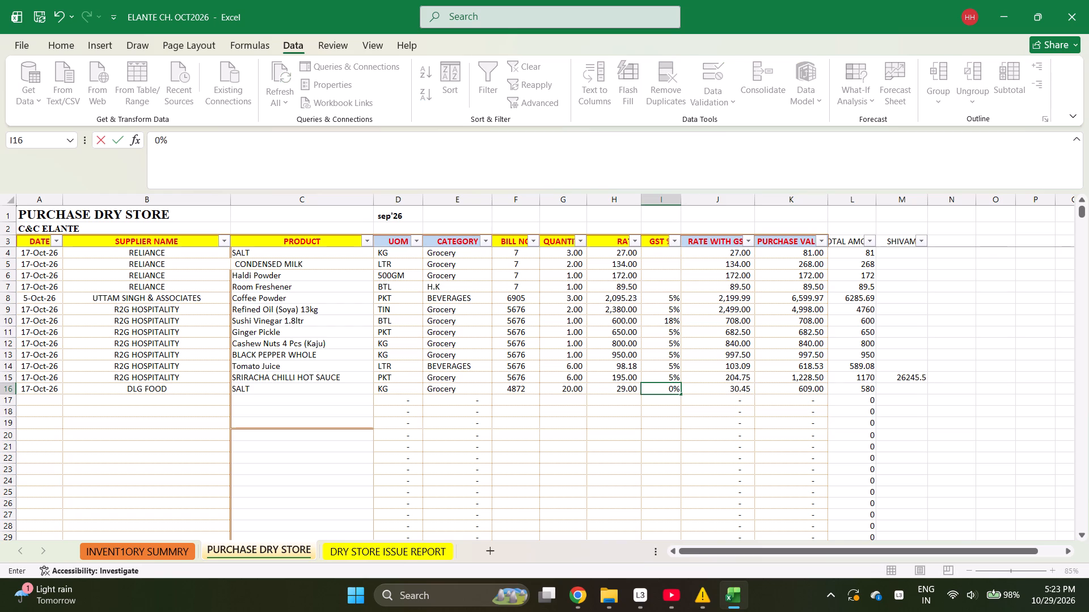
{"action": "key", "text": "Return"}
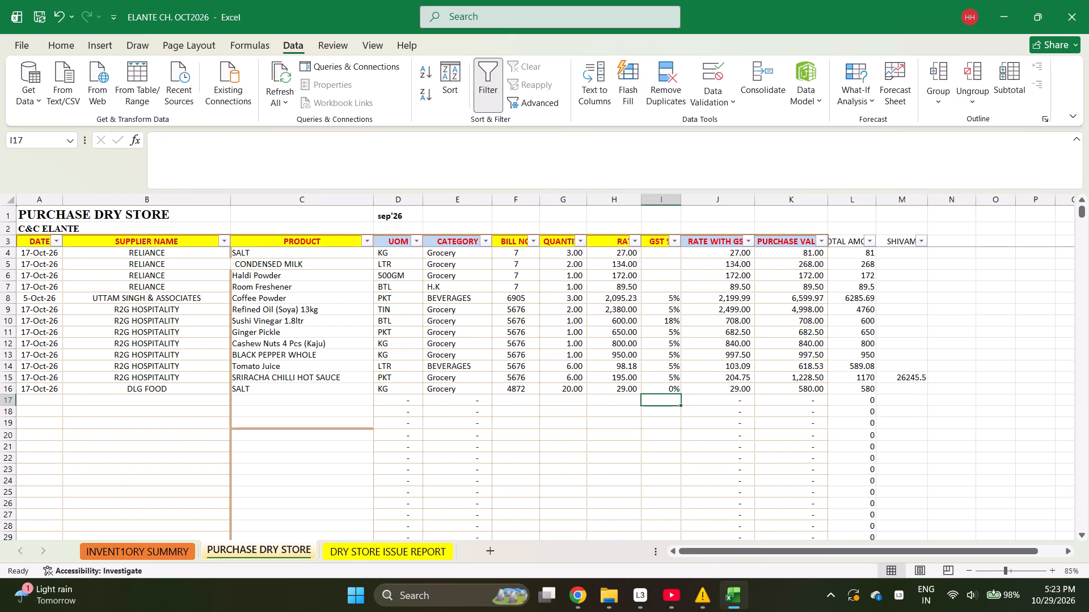
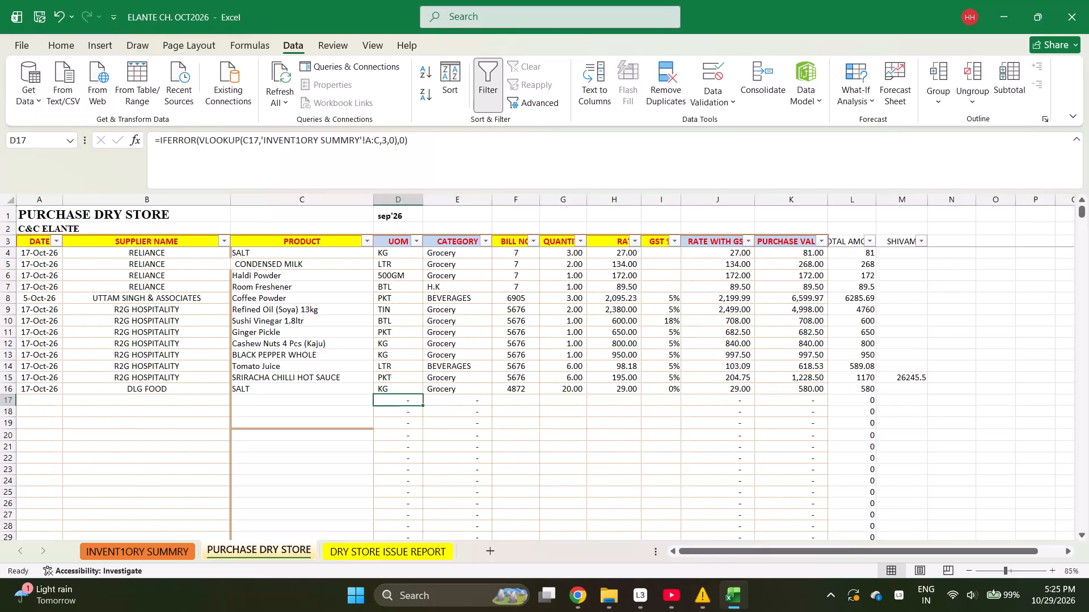
Start a new purchase entry in row 17 dated 15-Oct-26 with supplier MARKET 99.
{"action": "key", "text": "ctrl+Left"}
{"action": "key", "text": "ctrl+Left"}
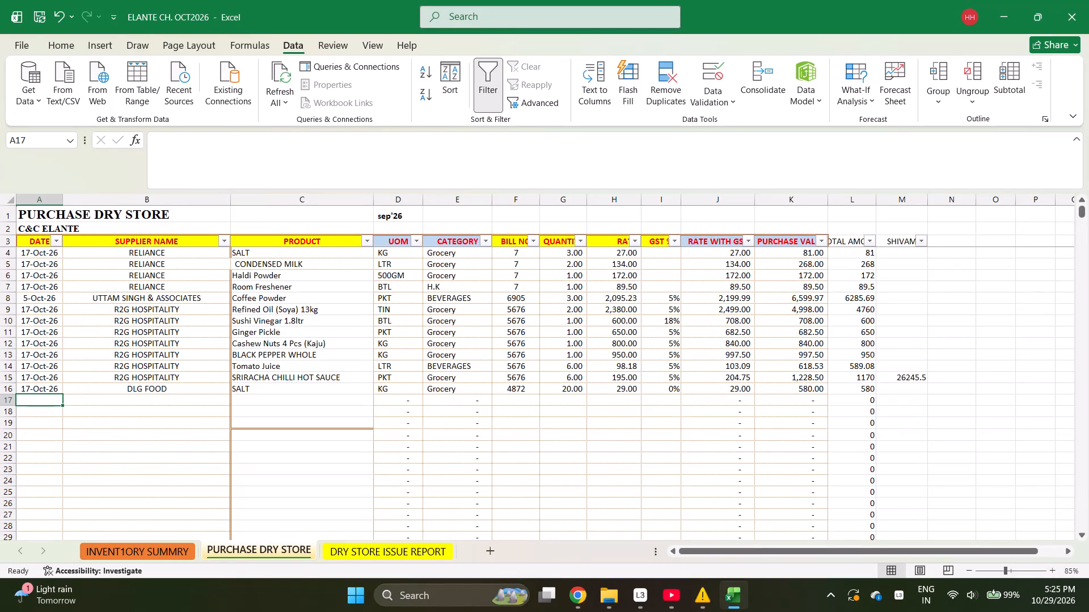
{"action": "type", "text": "10-15-2026"}
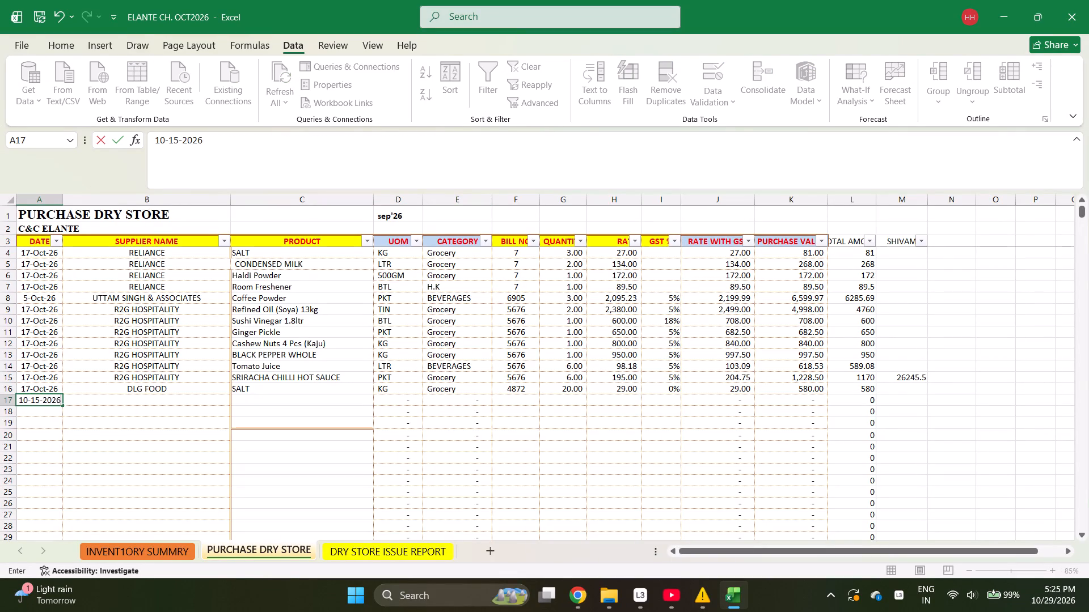
{"action": "key", "text": "Right"}
{"action": "key", "text": "ctrl+d"}
{"action": "key", "text": "Right"}
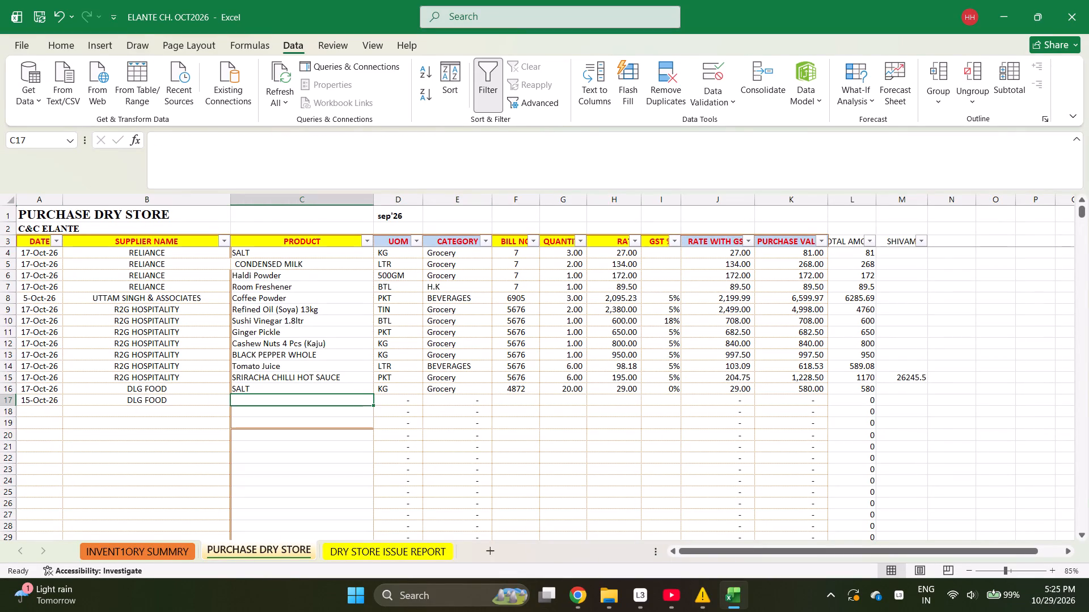
{"action": "key", "text": "Left"}
{"action": "type", "text": "MARKET 99"}
{"action": "key", "text": "Right"}
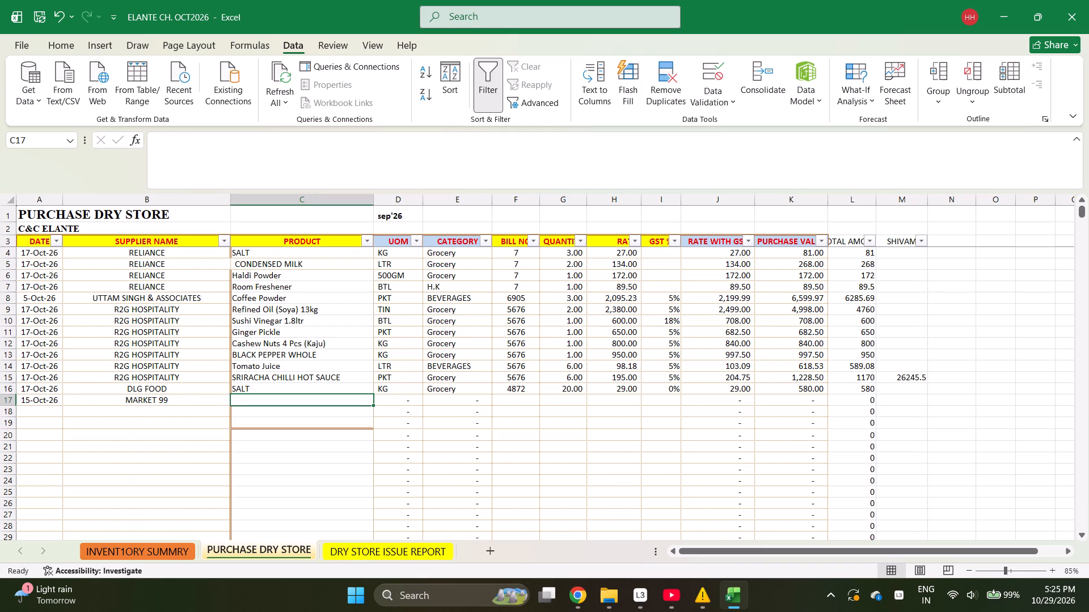
Find Mini Marshmallows in the inventory summary sheet and copy it into product cell C17 of the purchase sheet.
{"action": "key", "text": "Page_Up"}
{"action": "key", "text": "ctrl+Page_Up"}
{"action": "key", "text": "ctrl+f"}
{"action": "type", "text": "MINI"}
{"action": "key", "text": "Return"}
{"action": "key", "text": "Escape"}
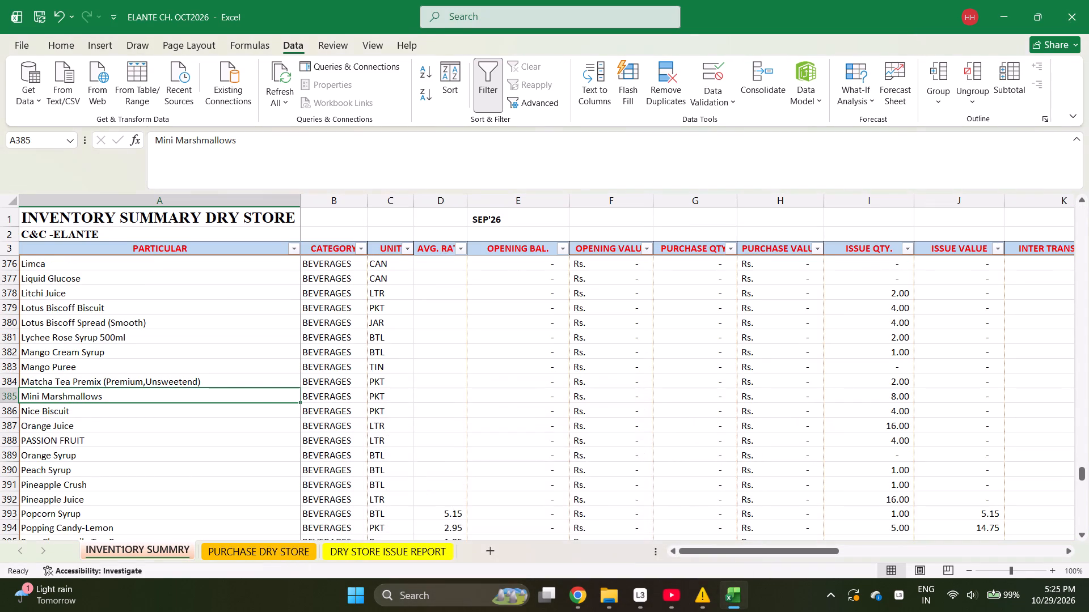
{"action": "key", "text": "ctrl+c"}
{"action": "key", "text": "ctrl+Page_Down"}
{"action": "key", "text": "Return"}
{"action": "key", "text": "Return"}
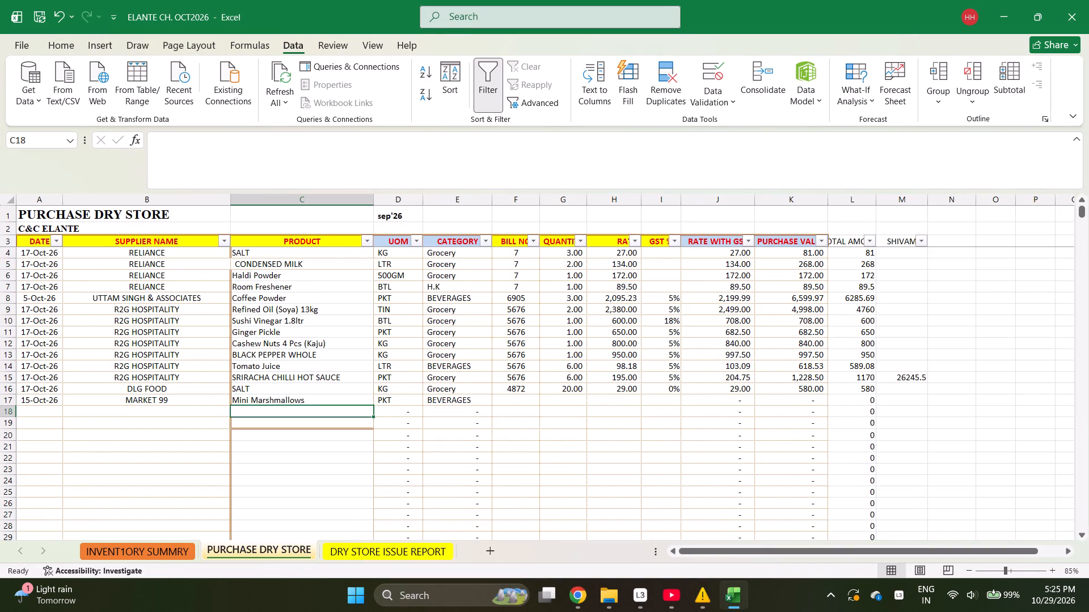
Enter bill number 10 and quantity 20 for the MARKET 99 Mini Marshmallows entry in row 17.
{"action": "key", "text": "Up"}
{"action": "key", "text": "Right"}
{"action": "key", "text": "Right"}
{"action": "key", "text": "Right"}
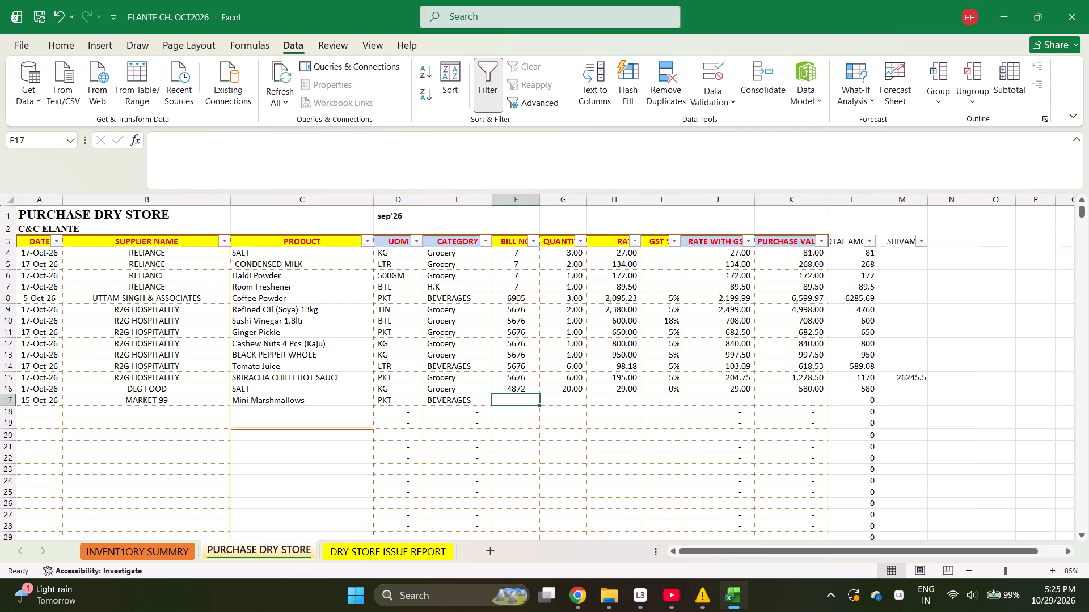
{"action": "type", "text": "10"}
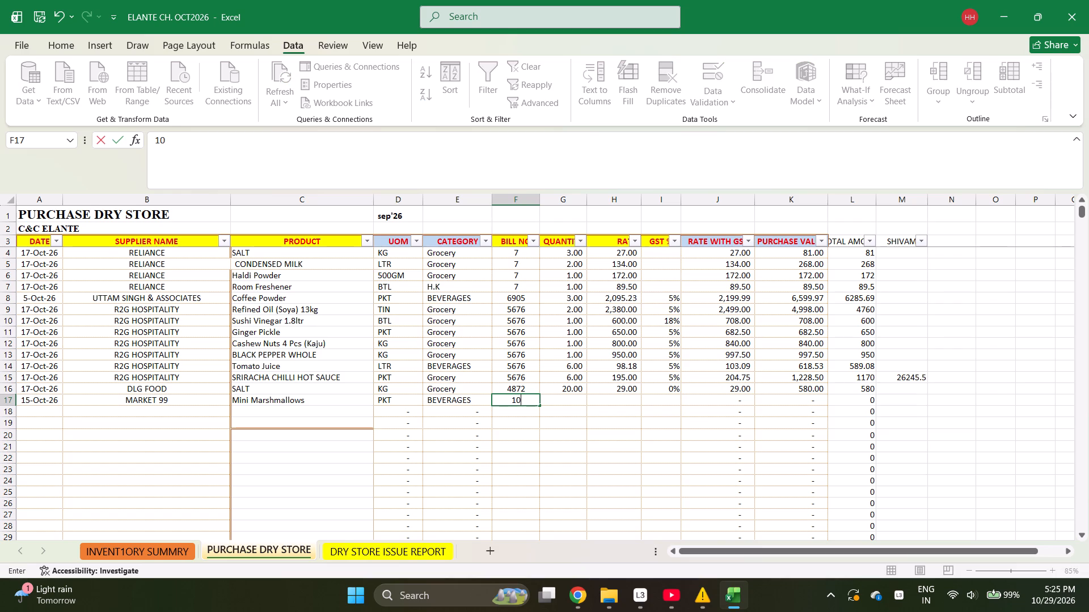
{"action": "key", "text": "Right"}
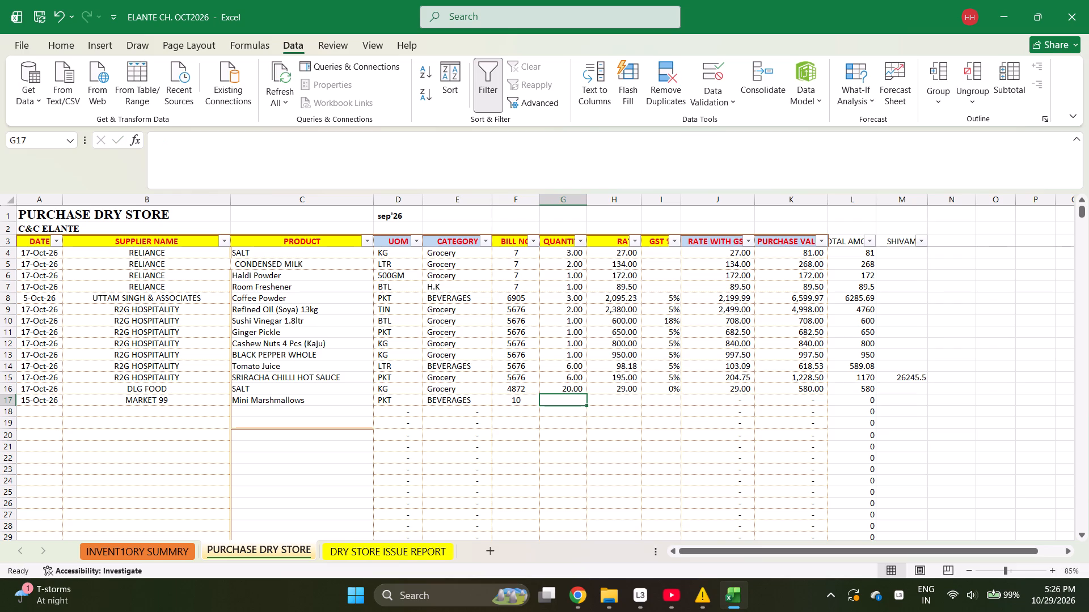
{"action": "type", "text": "20"}
{"action": "key", "text": "Right"}
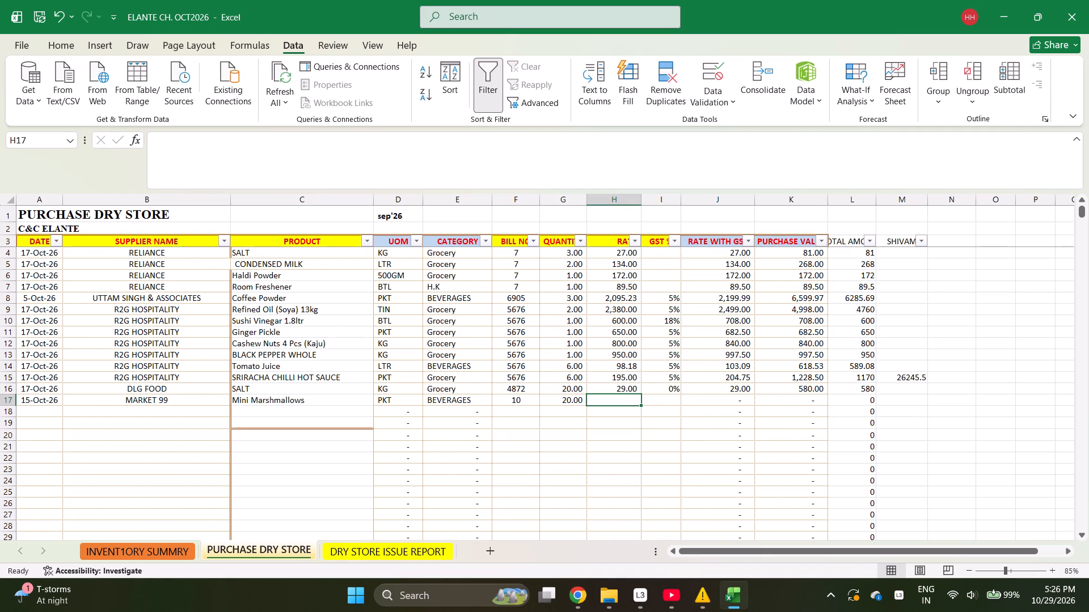
Enter the Mini Marshmallows rate in H17 as =95/1.05 with 5% GST, and check its rate with GST and purchase value.
{"action": "key", "text": "equal"}
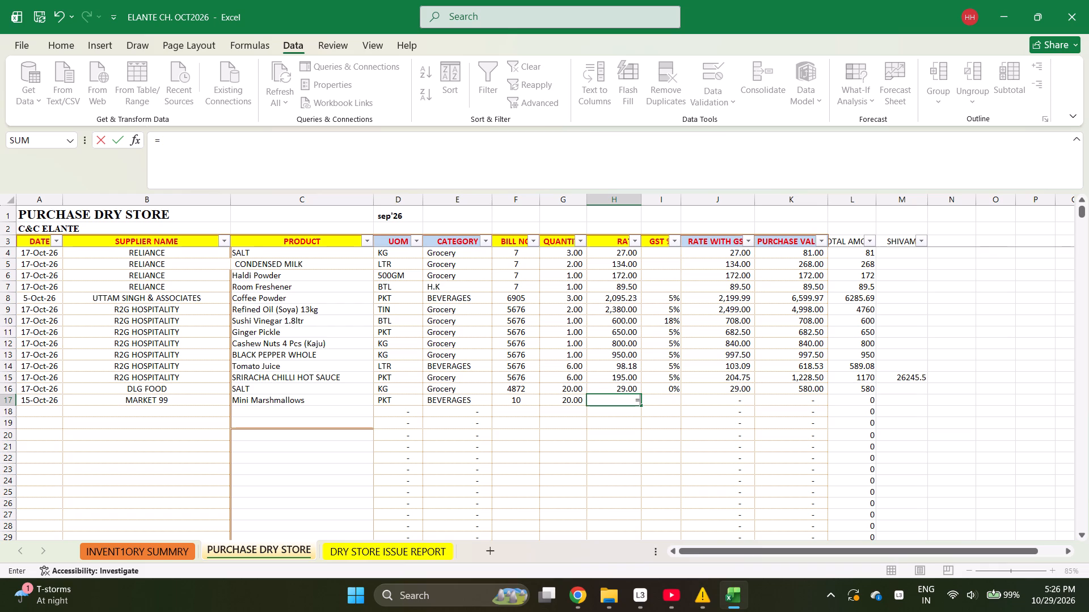
{"action": "type", "text": "95/1.05"}
{"action": "key", "text": "Right"}
{"action": "key", "text": "5"}
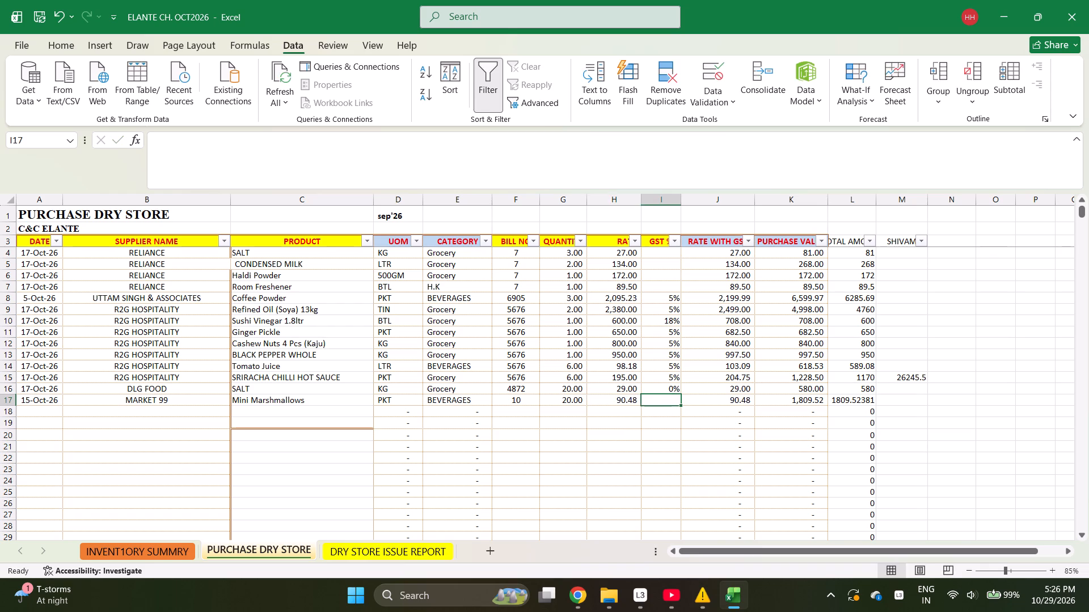
{"action": "key", "text": "Right"}
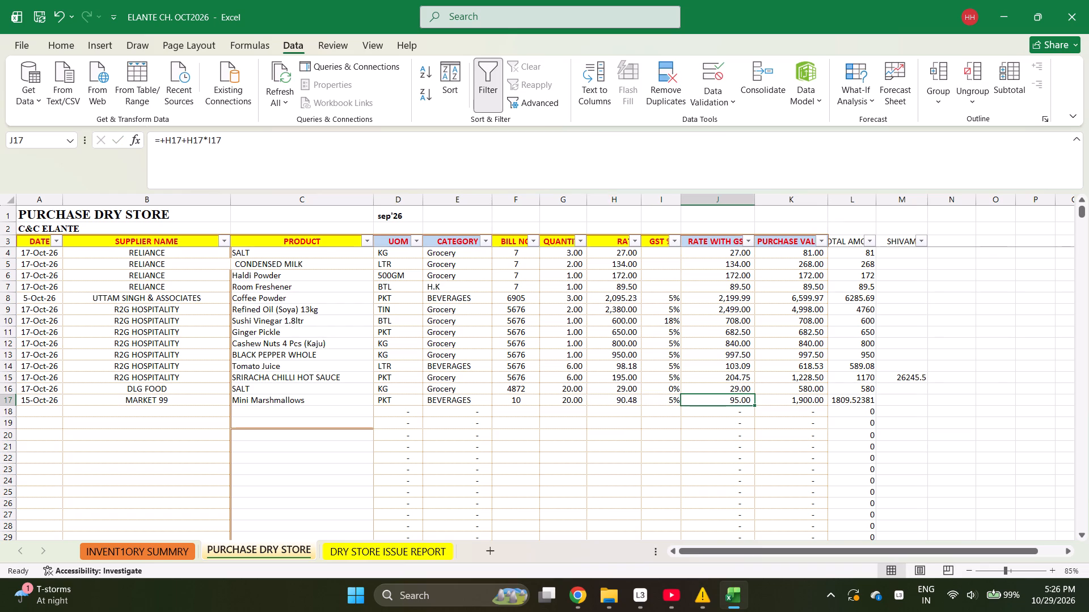
{"action": "key", "text": "Right"}
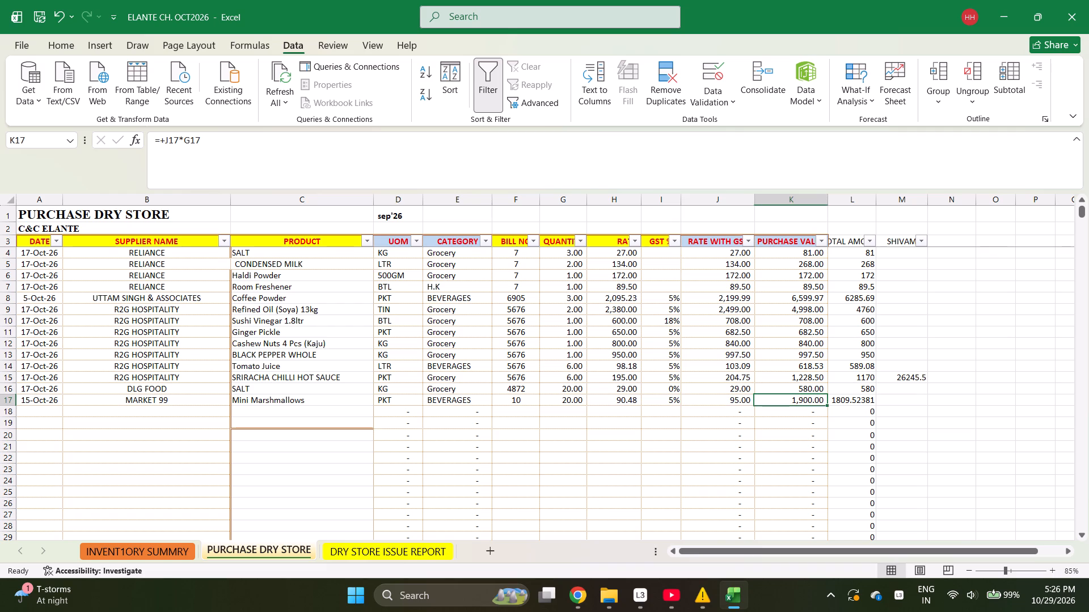
{"action": "key", "text": "ctrl+Left"}
{"action": "key", "text": "Down"}
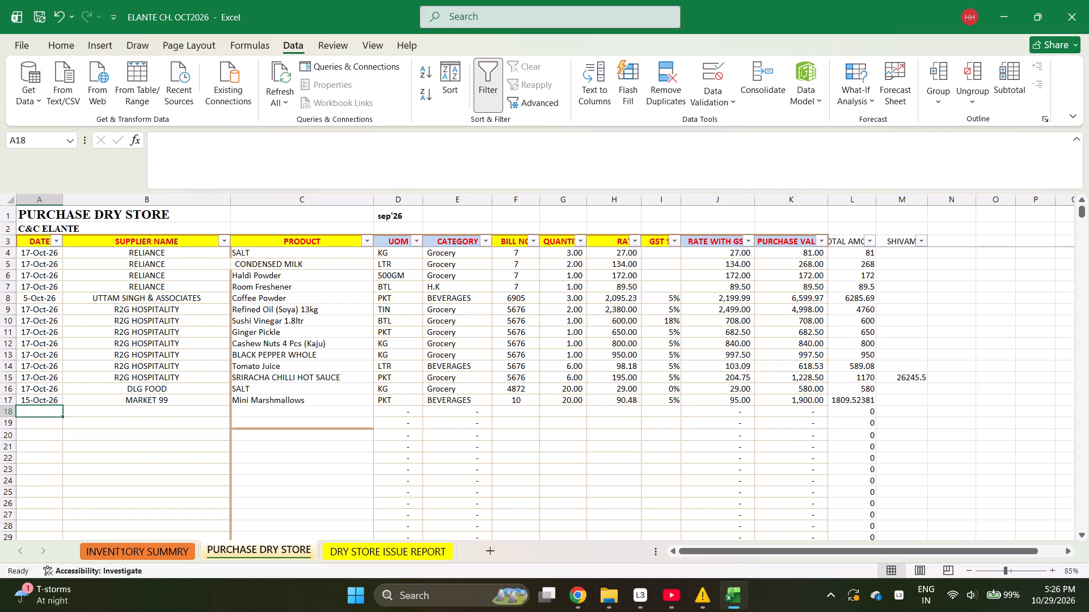
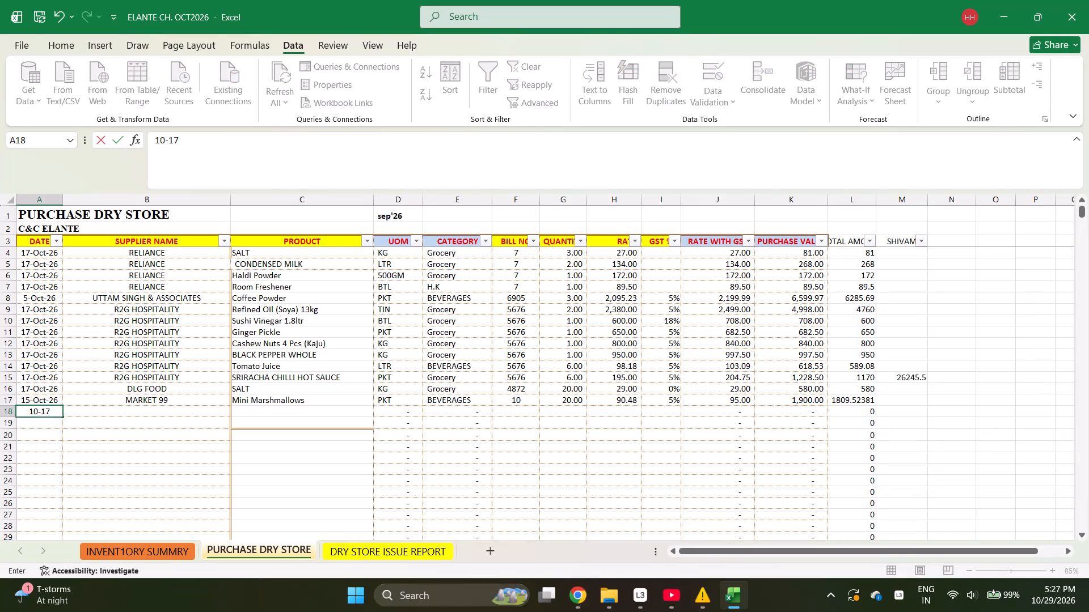
Start a new purchase entry in row 18 dated 17-Oct-26 with supplier KARAN ASSOCIATES.
{"action": "key", "text": "Right"}
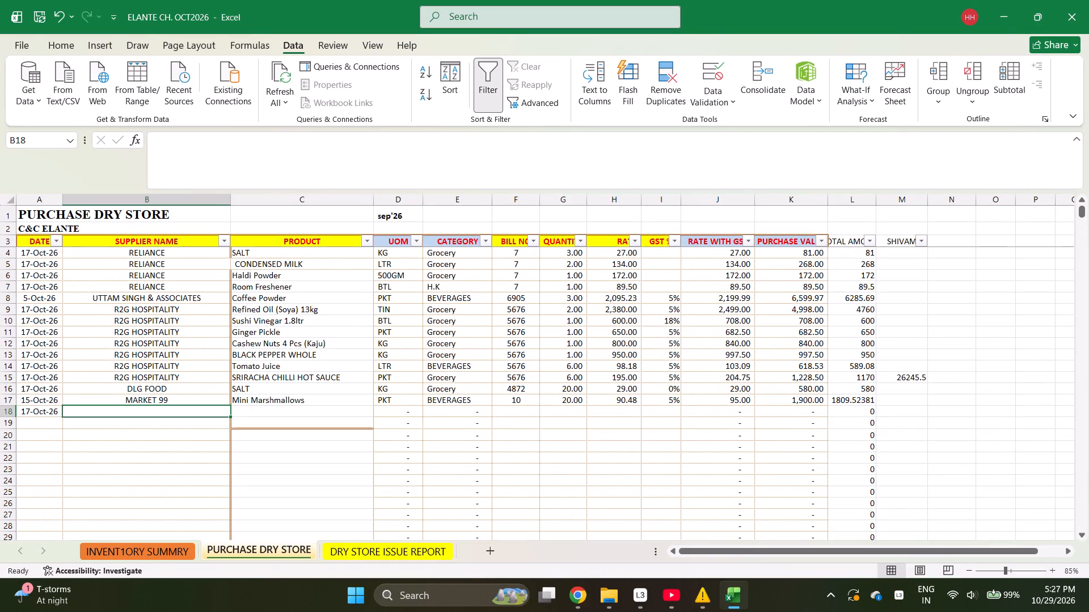
{"action": "type", "text": "KARAN ASSO"}
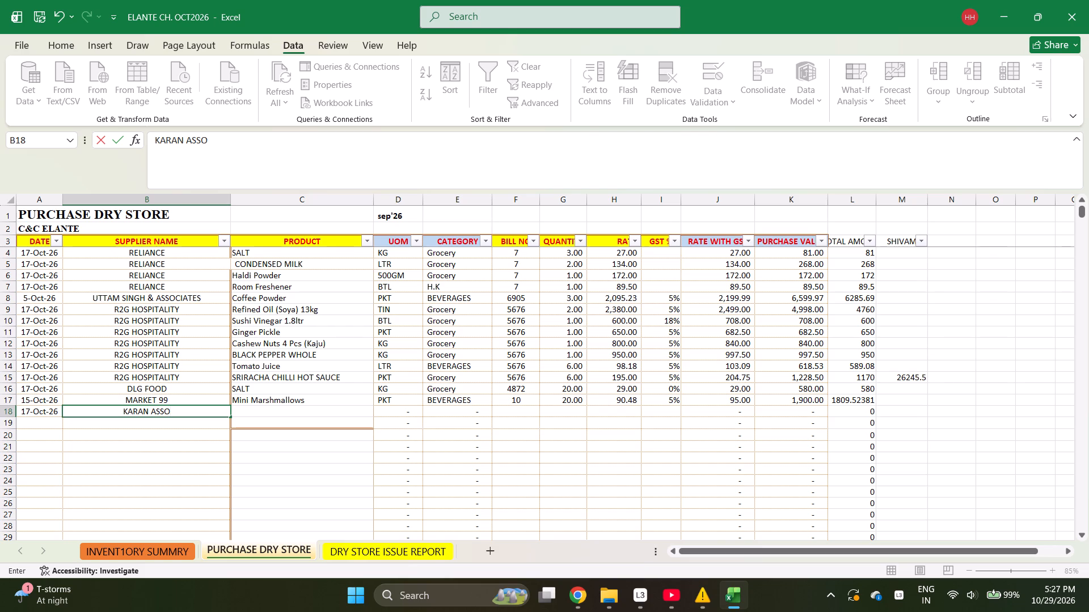
{"action": "type", "text": "CIATES"}
{"action": "key", "text": "Right"}
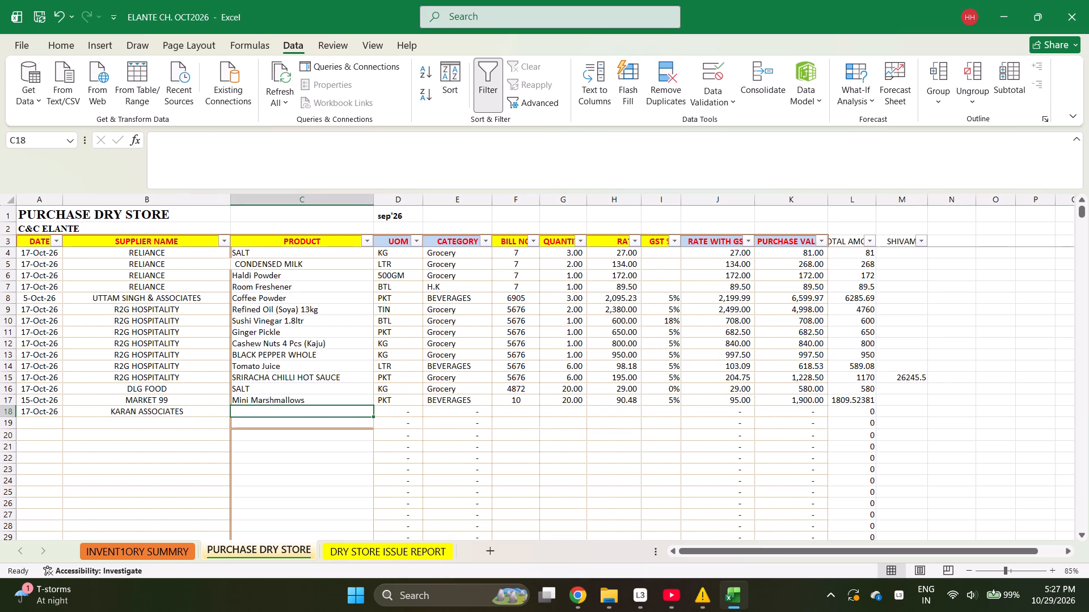
Find Chocolate Frappe Powder in the inventory summary sheet using FRAP and copy it into product cell C18 of the purchase sheet.
{"action": "key", "text": "ctrl+Page_Up"}
{"action": "key", "text": "ctrl+d"}
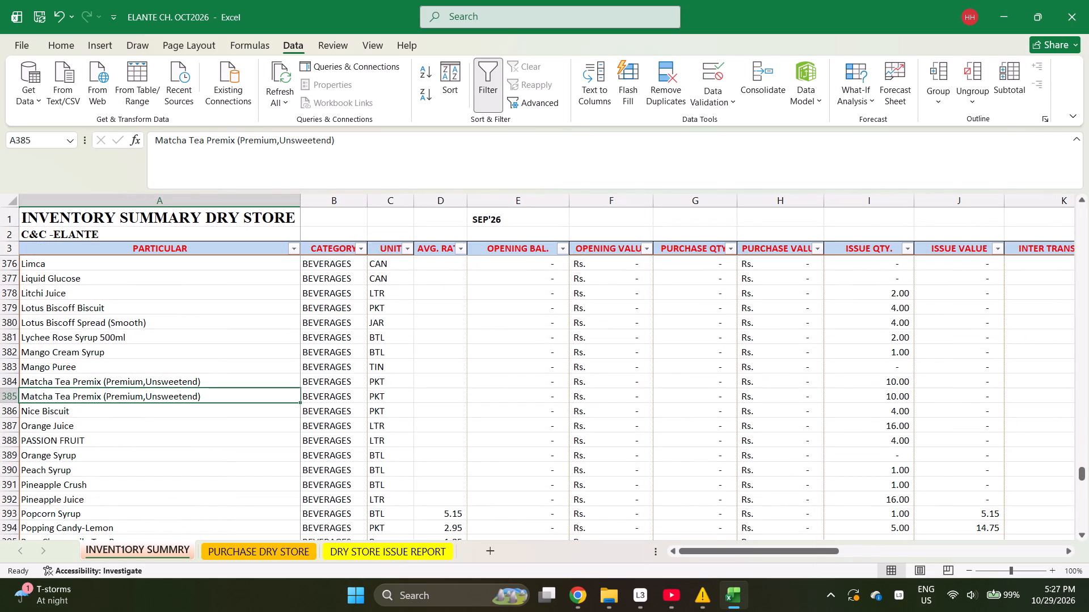
{"action": "key", "text": "ctrl+z"}
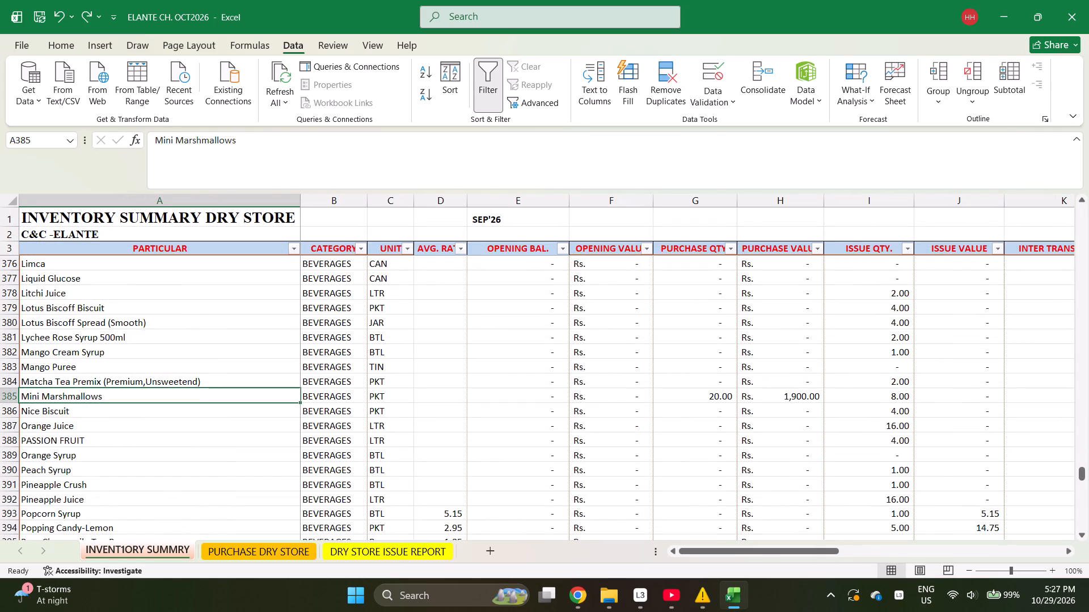
{"action": "key", "text": "ctrl+f"}
{"action": "type", "text": "FRAP"}
{"action": "key", "text": "Return"}
{"action": "key", "text": "Escape"}
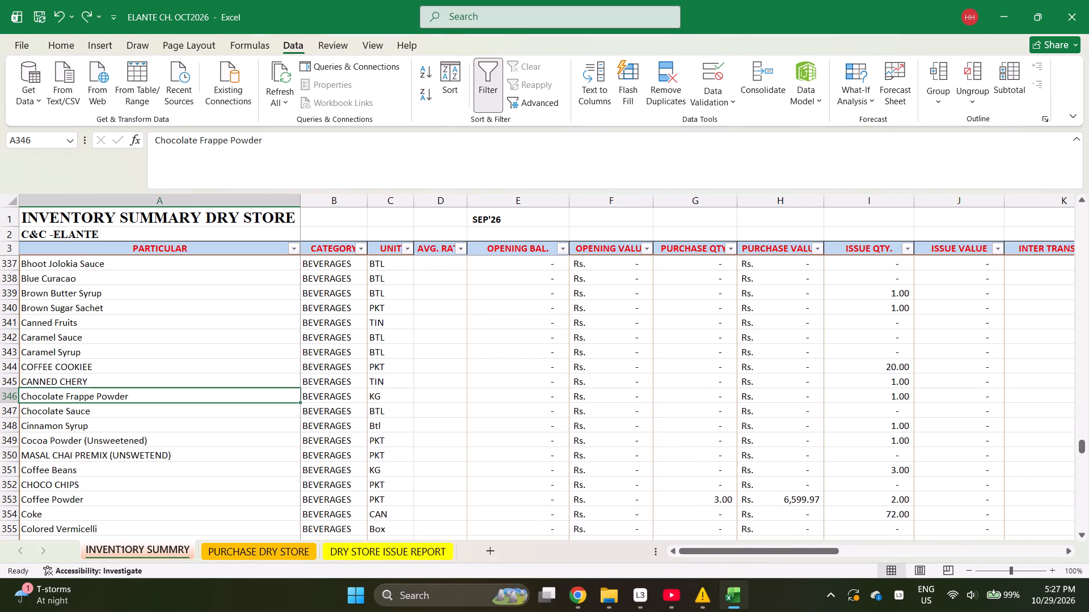
{"action": "key", "text": "ctrl+c"}
{"action": "key", "text": "ctrl+Page_Down"}
{"action": "key", "text": "Return"}
{"action": "key", "text": "Return"}
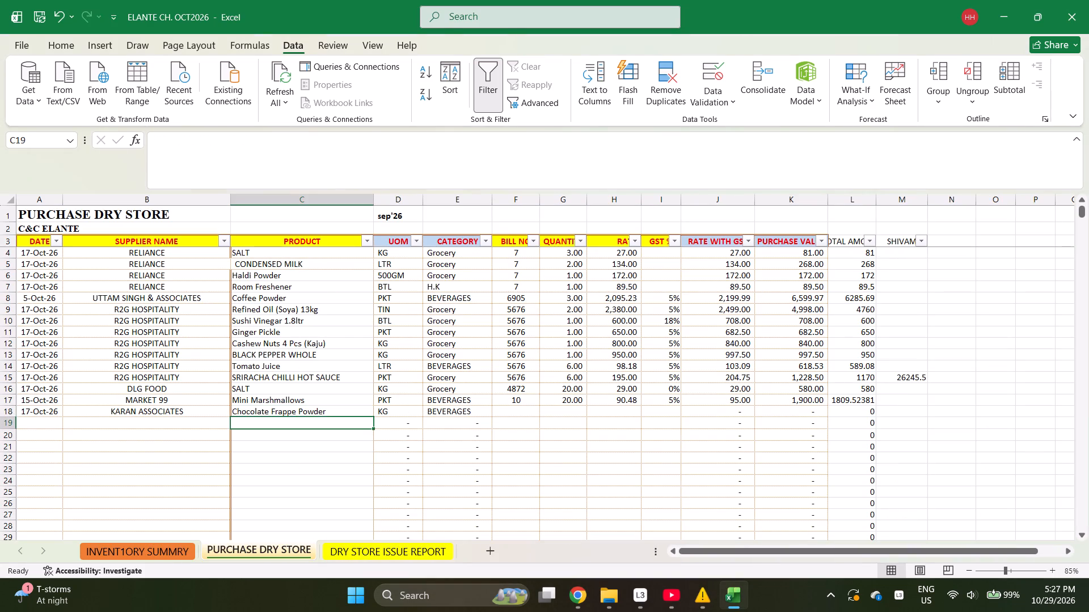
Enter bill number 4786 and quantity 4 for the KARAN ASSOCIATES Chocolate Frappe Powder entry in row 18.
{"action": "key", "text": "Up"}
{"action": "key", "text": "Right"}
{"action": "key", "text": "Right"}
{"action": "key", "text": "Right"}
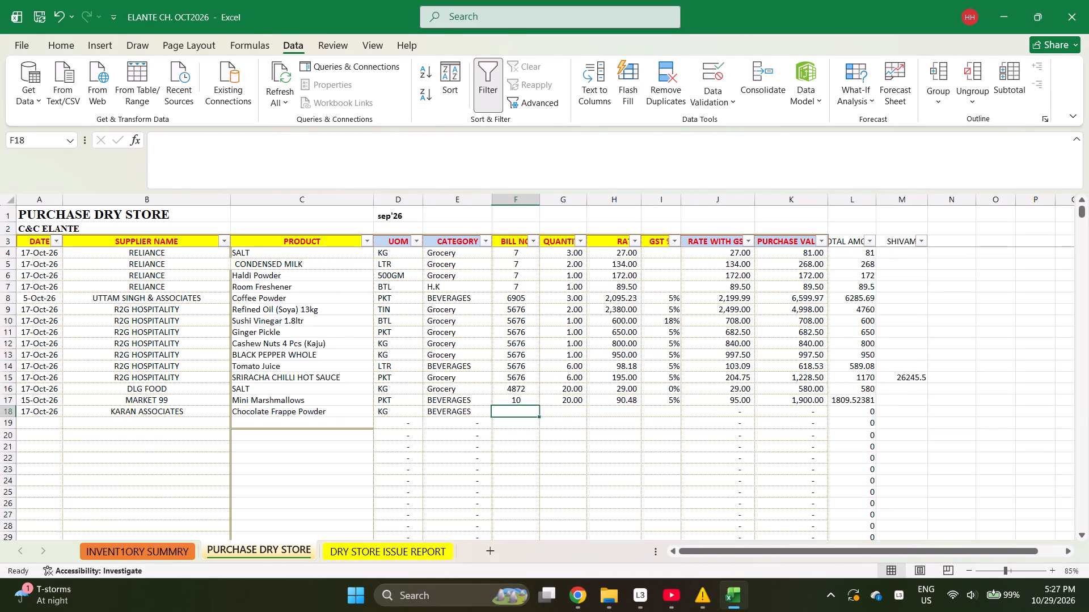
{"action": "type", "text": "4786"}
{"action": "key", "text": "Right"}
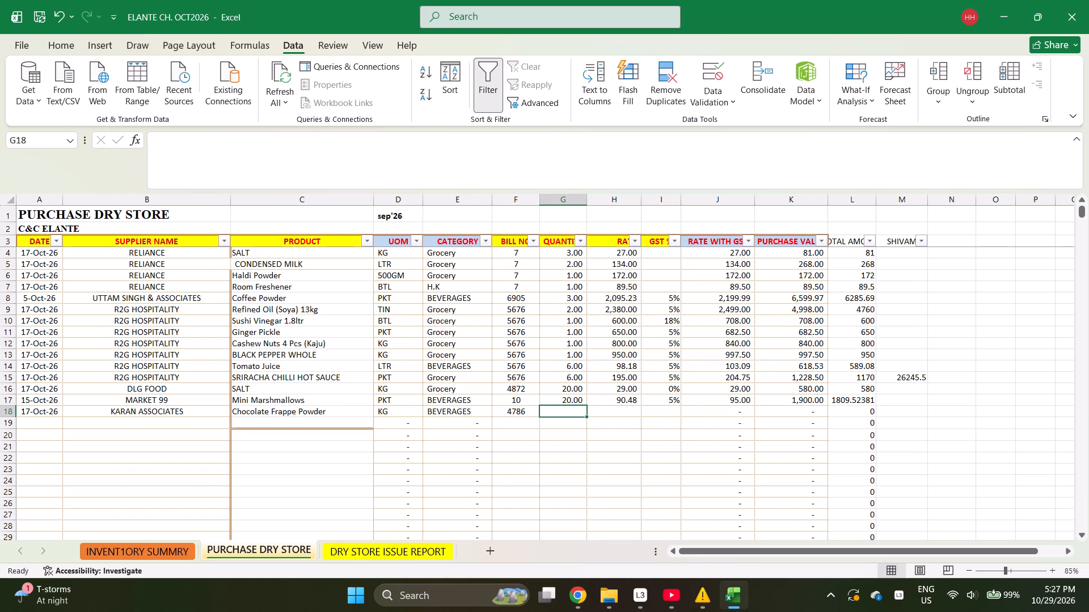
{"action": "key", "text": "4"}
{"action": "key", "text": "Right"}
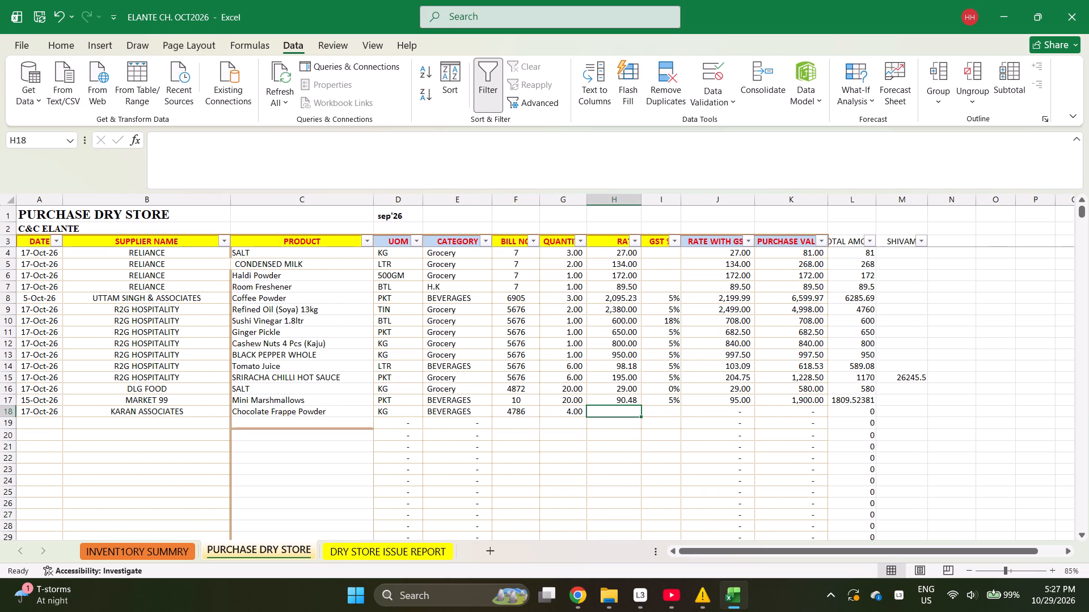
Enter the Chocolate Frappe Powder rate as 476.19 with 5% GST in row 18.
{"action": "type", "text": "47"}
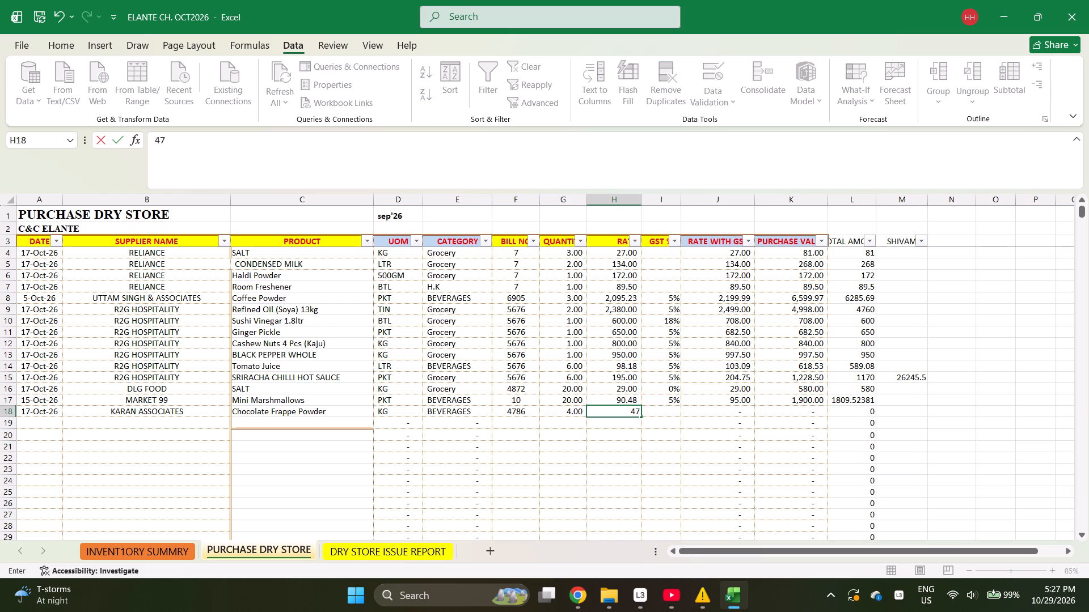
{"action": "type", "text": "6."}
{"action": "type", "text": "19"}
{"action": "key", "text": "Right"}
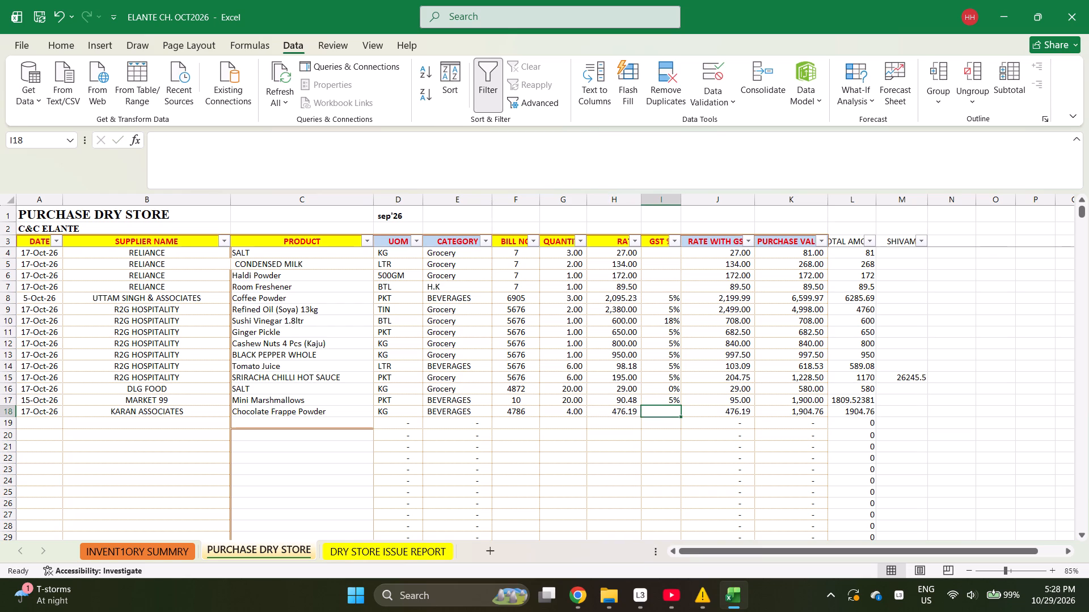
{"action": "key", "text": "5"}
{"action": "key", "text": "Return"}
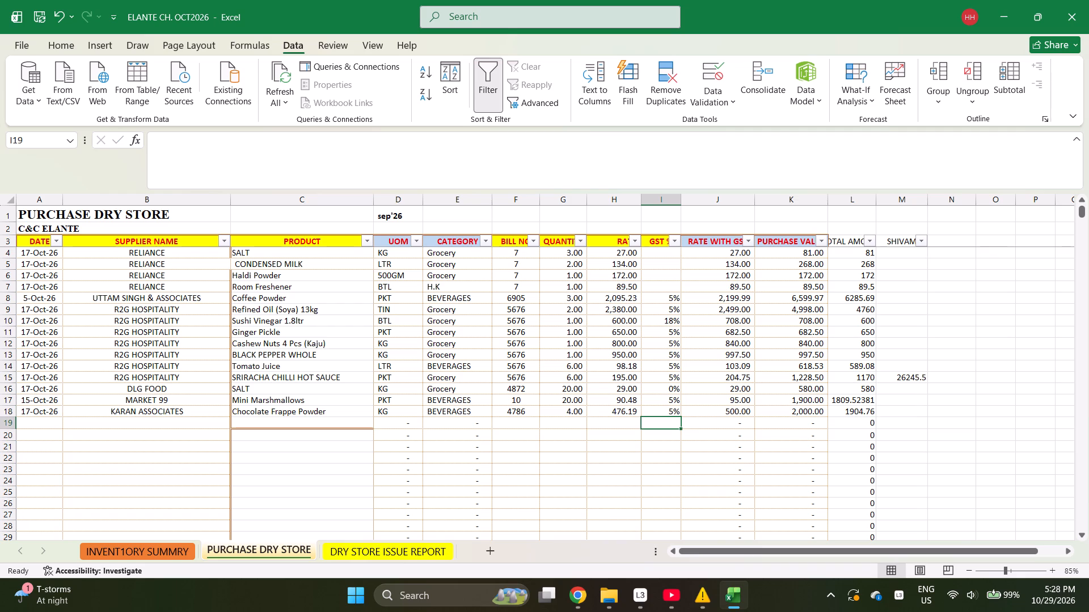
Start a new purchase entry in row 19 with the date 15-Oct-26.
{"action": "key", "text": "Up"}
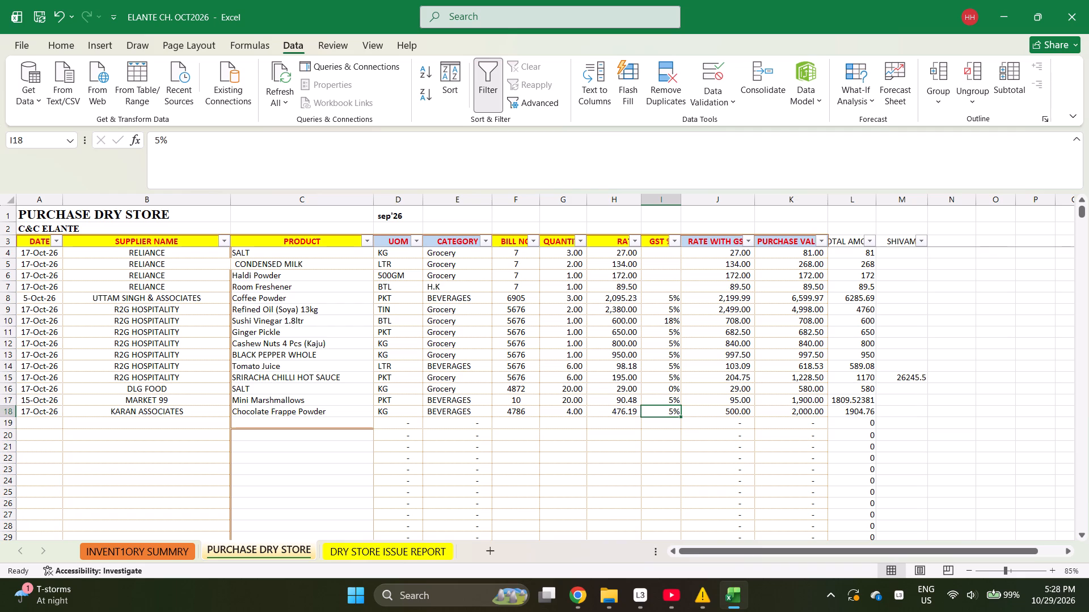
{"action": "key", "text": "Left"}
{"action": "key", "text": "Left"}
{"action": "key", "text": "Left"}
{"action": "key", "text": "Left"}
{"action": "key", "text": "Left"}
{"action": "key", "text": "Left"}
{"action": "key", "text": "Left"}
{"action": "key", "text": "Left"}
{"action": "key", "text": "Left"}
{"action": "key", "text": "Left"}
{"action": "key", "text": "Left"}
{"action": "key", "text": "Left"}
{"action": "key", "text": "Left"}
{"action": "key", "text": "Left"}
{"action": "key", "text": "Left"}
{"action": "key", "text": "Left"}
{"action": "key", "text": "Left"}
{"action": "key", "text": "Left"}
{"action": "key", "text": "Left"}
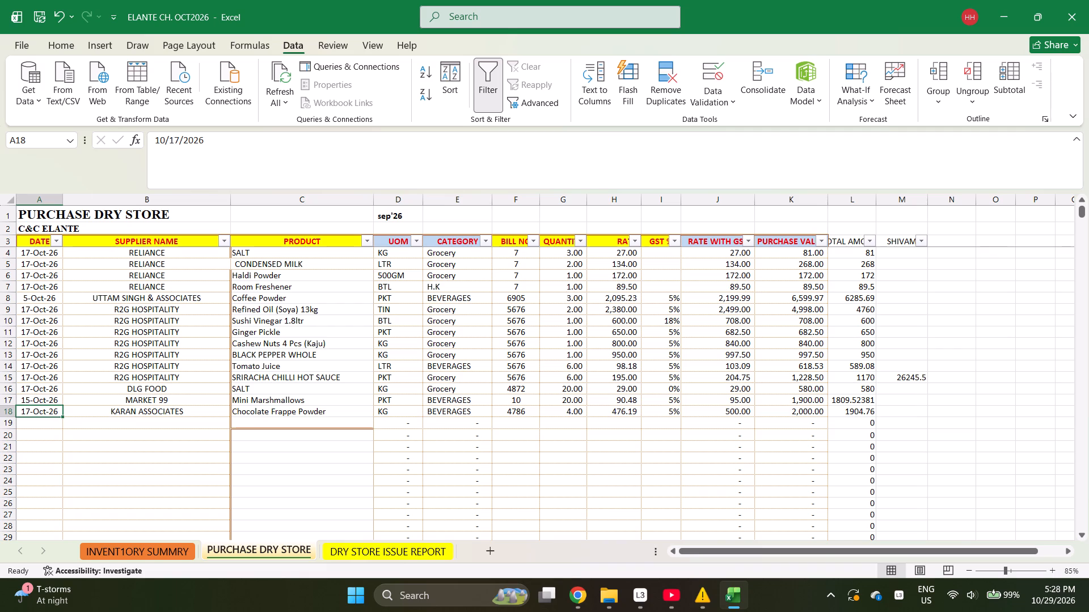
{"action": "key", "text": "Down"}
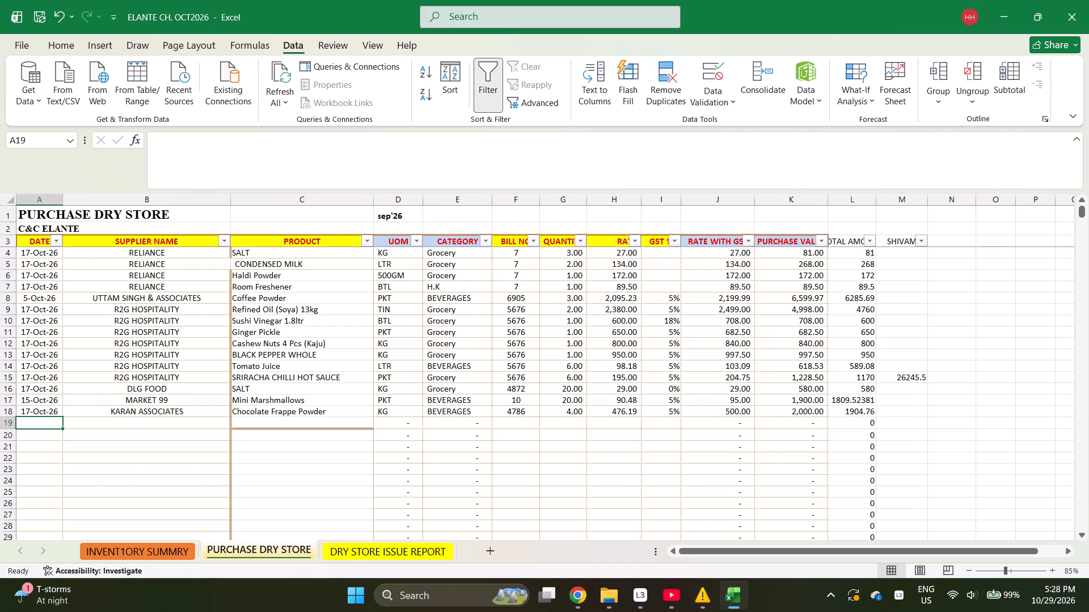
{"action": "type", "text": "10-15-"}
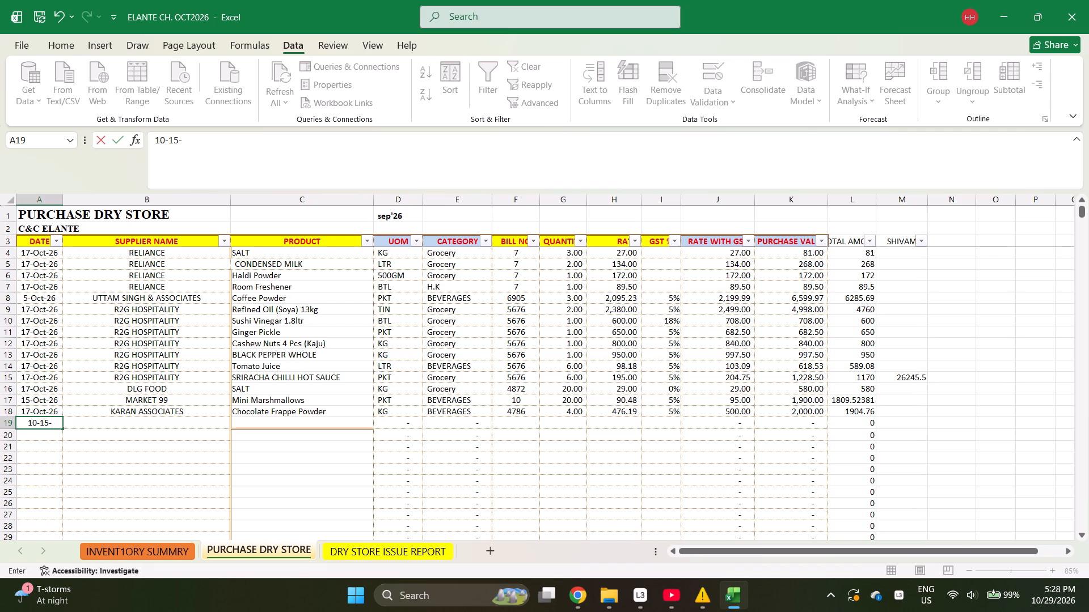
{"action": "type", "text": "2026"}
{"action": "key", "text": "Right"}
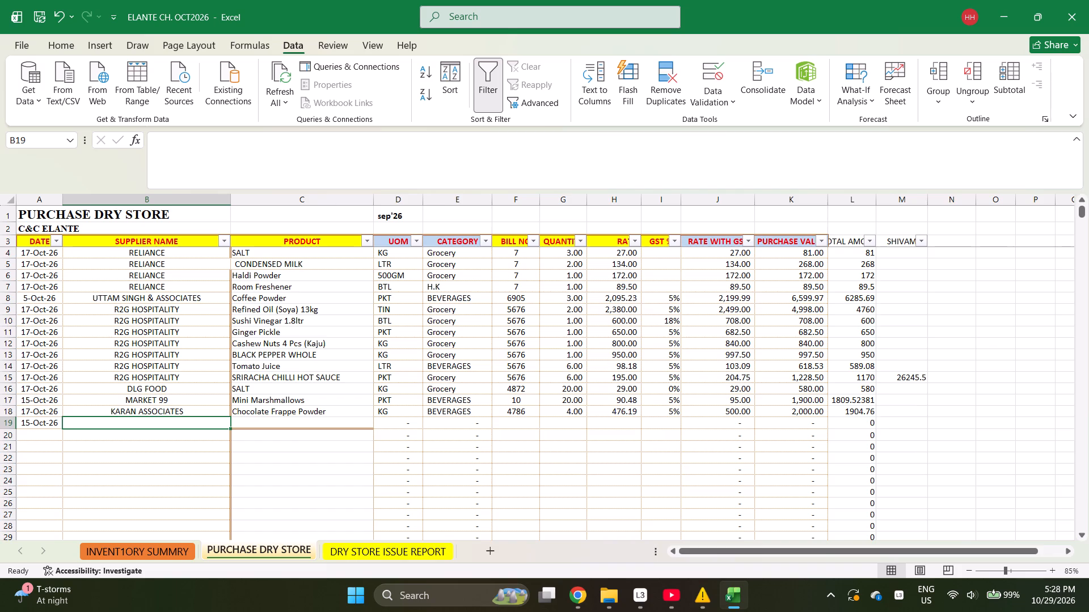
Find CHIPOTLE SEASONING 250 G in the inventory summary sheet using CHIPO and copy it into product cell C19 of the purchase sheet.
{"action": "key", "text": "ctrl+Page_Up"}
{"action": "key", "text": "ctrl+f"}
{"action": "type", "text": "CHIPO"}
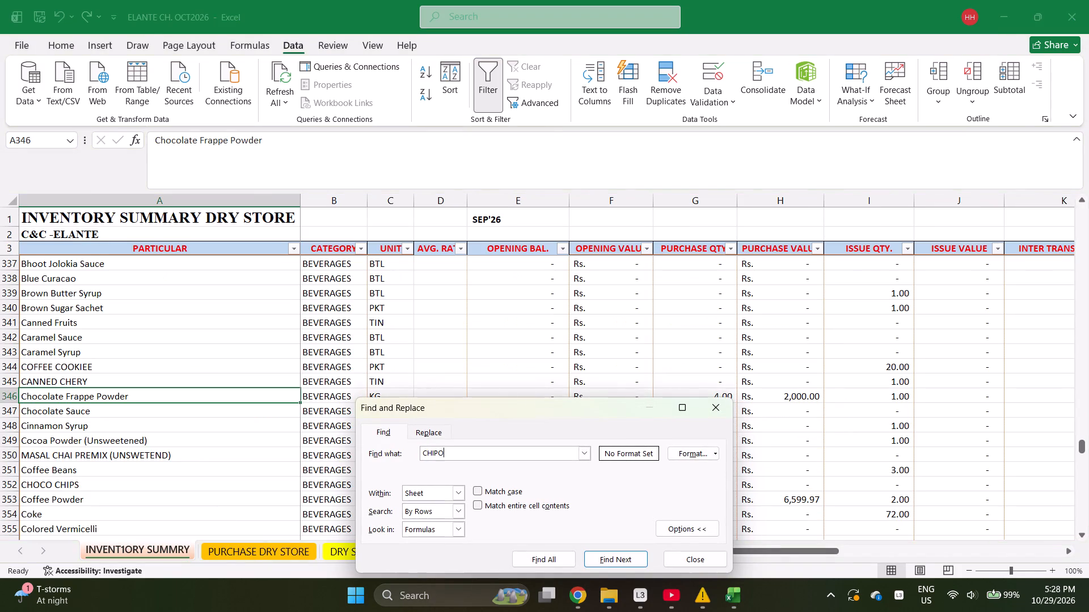
{"action": "key", "text": "Return"}
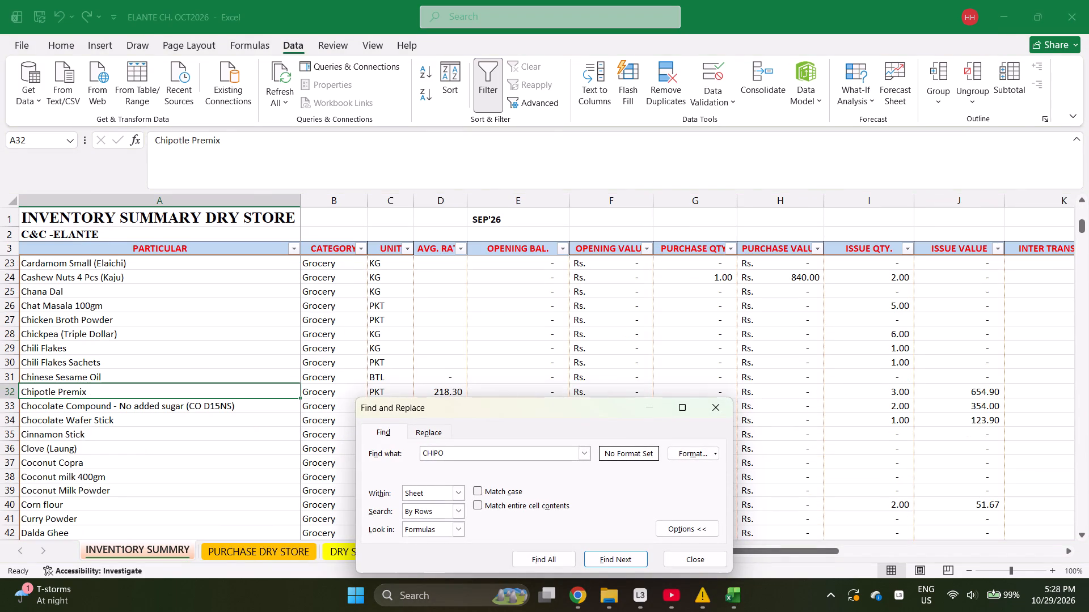
{"action": "key", "text": "Return"}
{"action": "key", "text": "Return"}
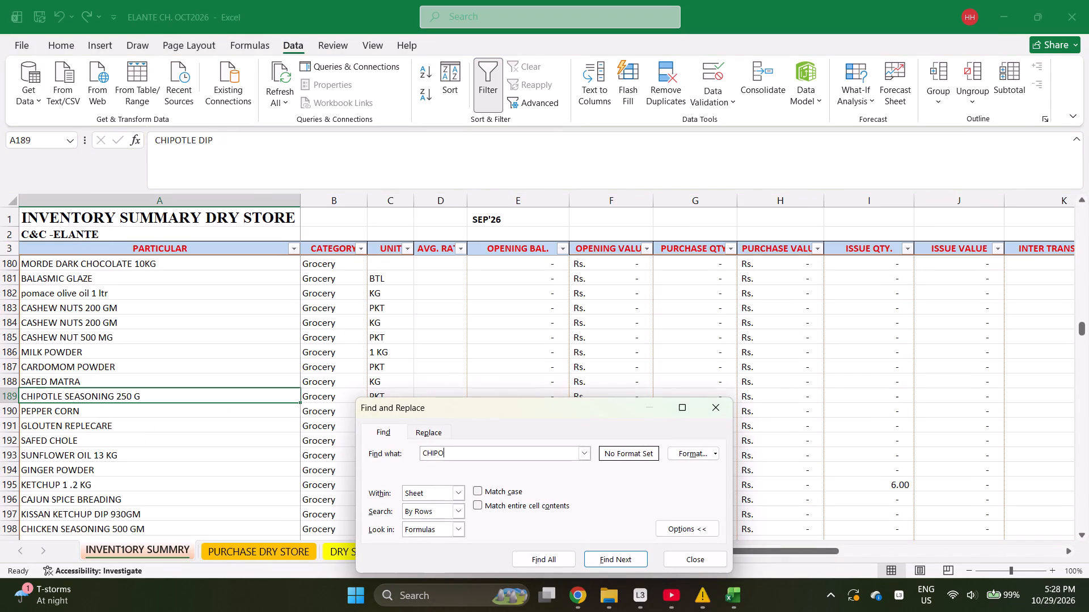
{"action": "key", "text": "Escape"}
{"action": "key", "text": "ctrl+c"}
{"action": "key", "text": "ctrl+Page_Down"}
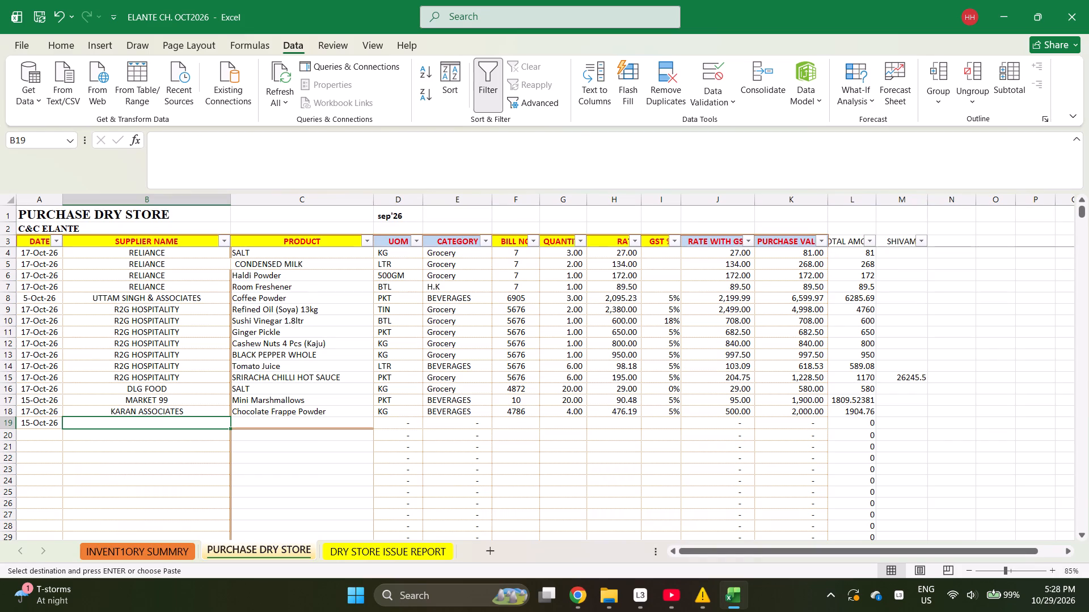
{"action": "key", "text": "Return"}
{"action": "key", "text": "ctrl+z"}
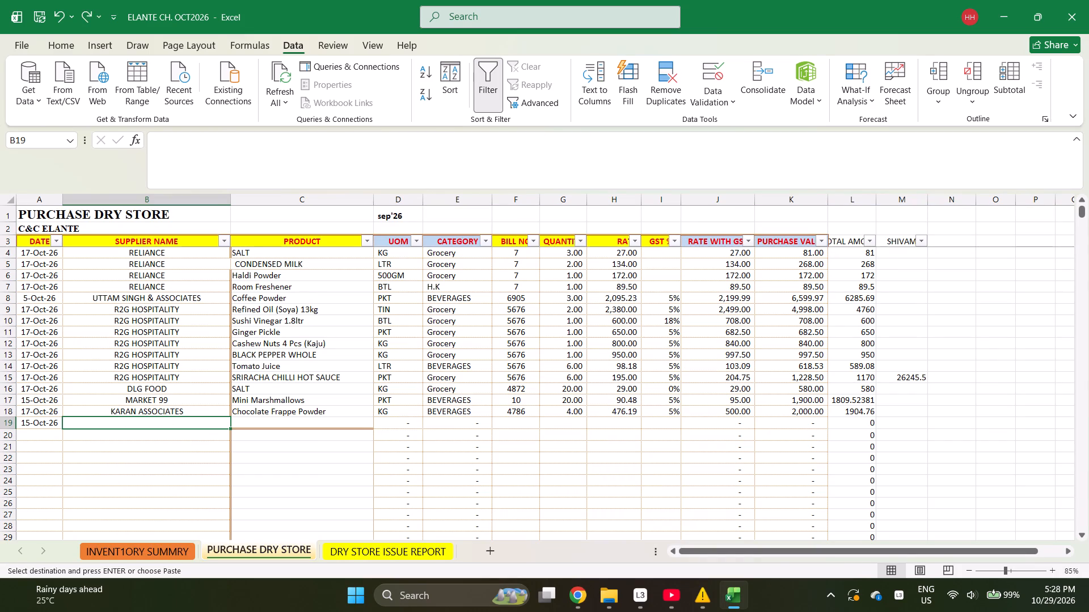
{"action": "key", "text": "Right"}
{"action": "key", "text": "Return"}
{"action": "key", "text": "Down"}
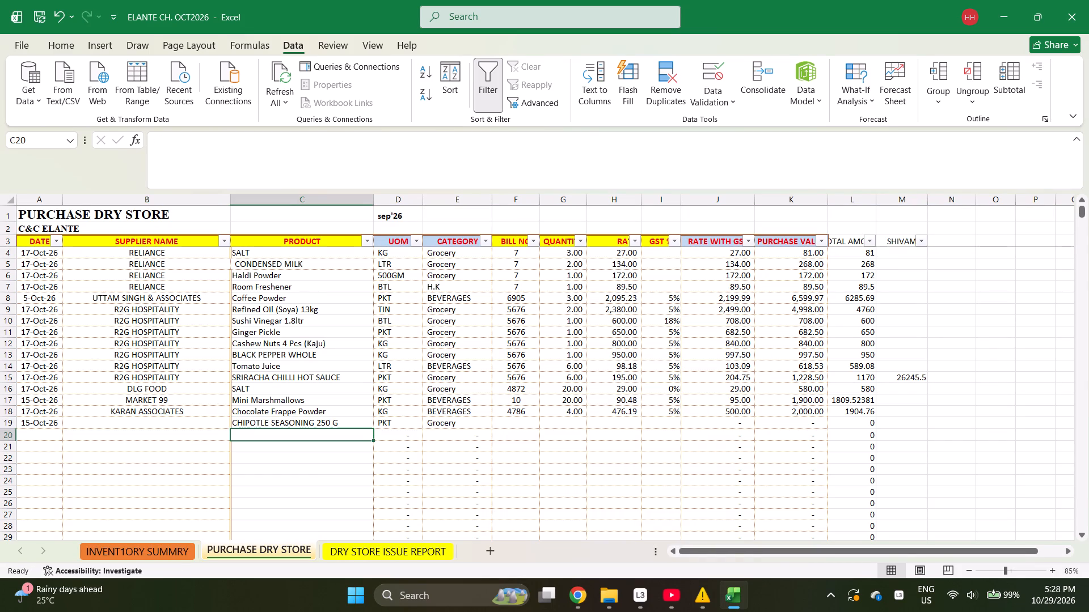
Find Chocolate Wafer Stick in the inventory summary sheet using WAF and copy it into product cell C20 of the purchase sheet.
{"action": "key", "text": "Up"}
{"action": "key", "text": "Up"}
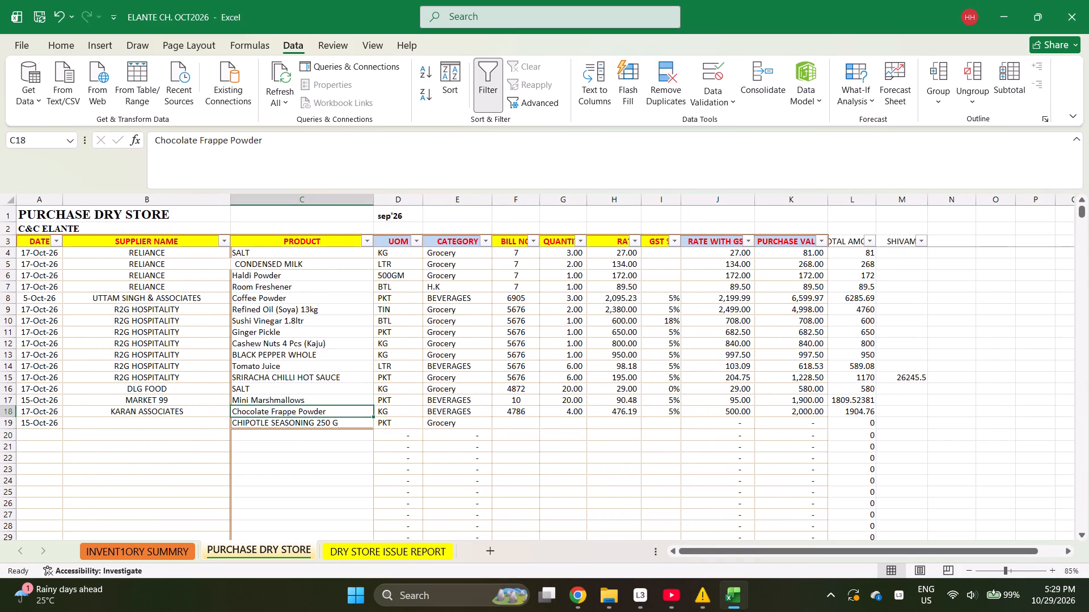
{"action": "key", "text": "ctrl+Page_Up"}
{"action": "key", "text": "ctrl+f"}
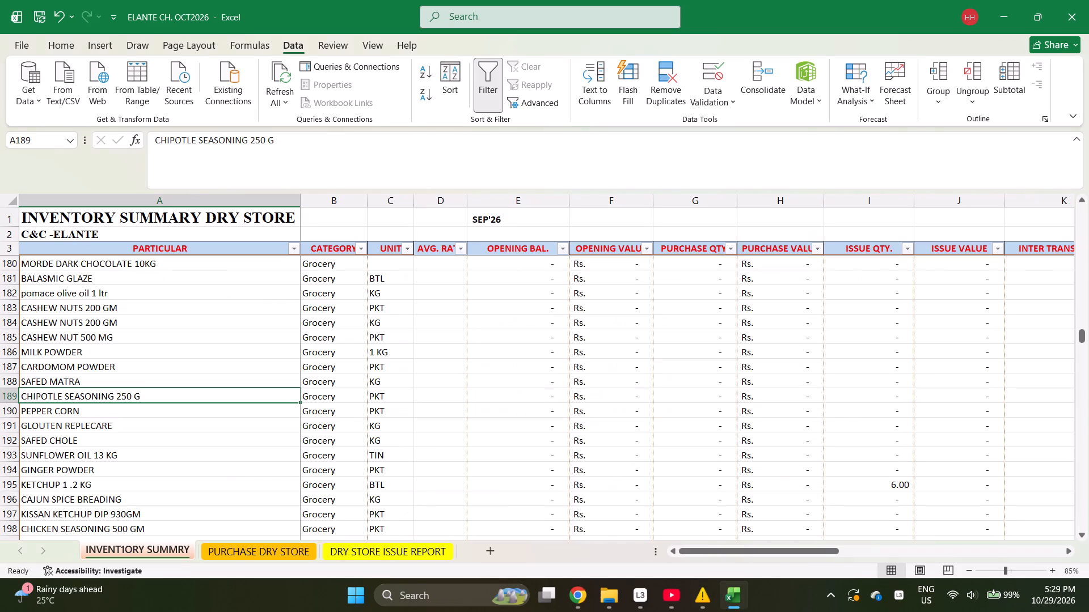
{"action": "type", "text": "WAF"}
{"action": "key", "text": "Return"}
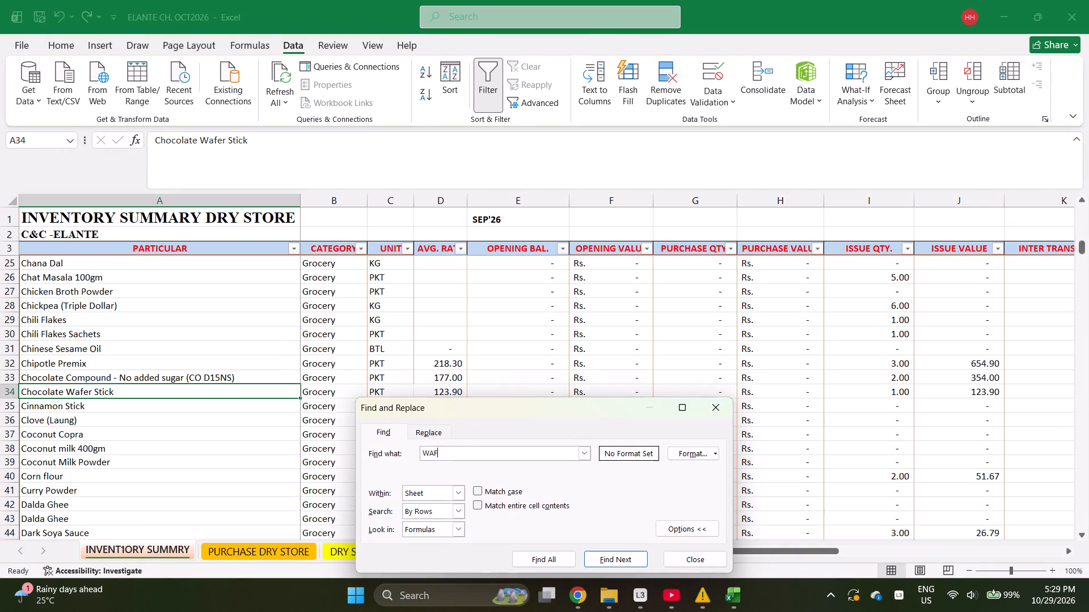
{"action": "key", "text": "Escape"}
{"action": "key", "text": "ctrl+c"}
{"action": "key", "text": "ctrl+Page_Down"}
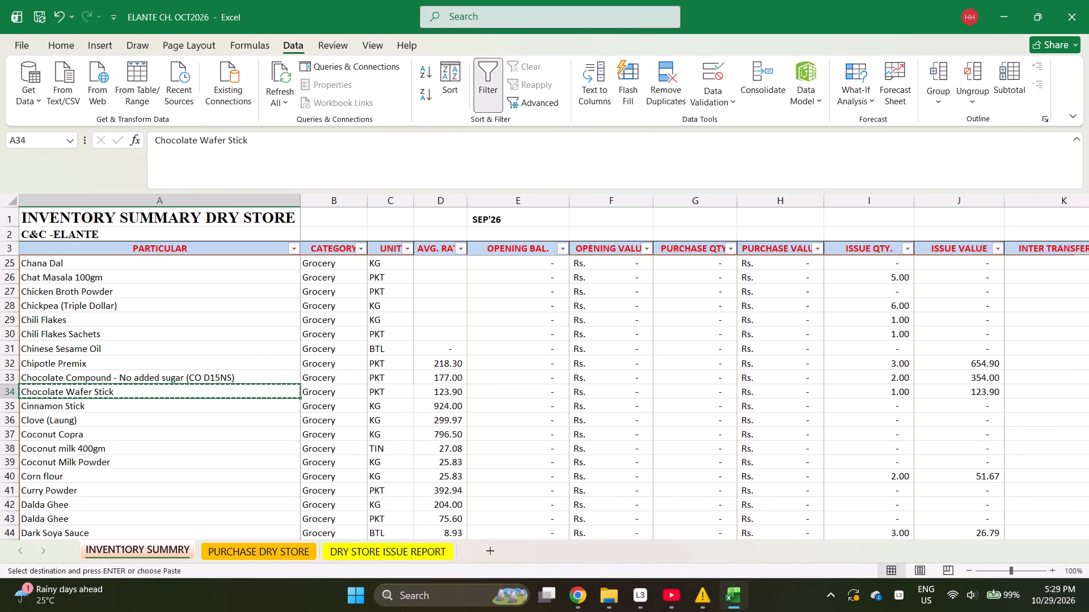
{"action": "key", "text": "Down"}
{"action": "key", "text": "Down"}
{"action": "key", "text": "Return"}
Enter SHUBHAM INTERNATIONAL as the supplier in B19 for the chipotle seasoning entry.
{"action": "key", "text": "Left"}
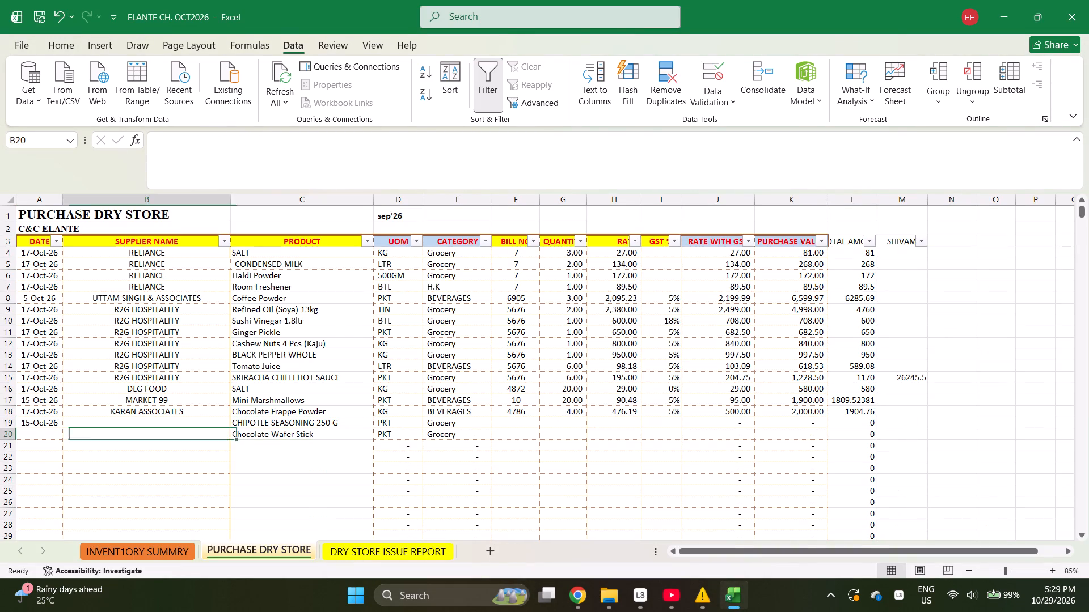
{"action": "key", "text": "Left"}
{"action": "key", "text": "Up"}
{"action": "key", "text": "Right"}
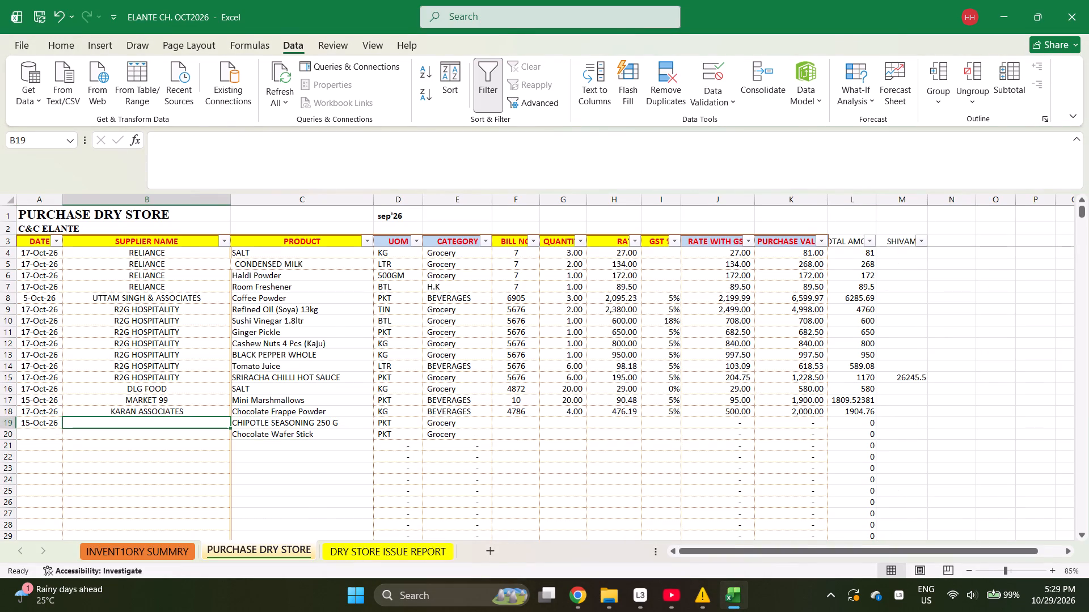
{"action": "type", "text": "SHU"}
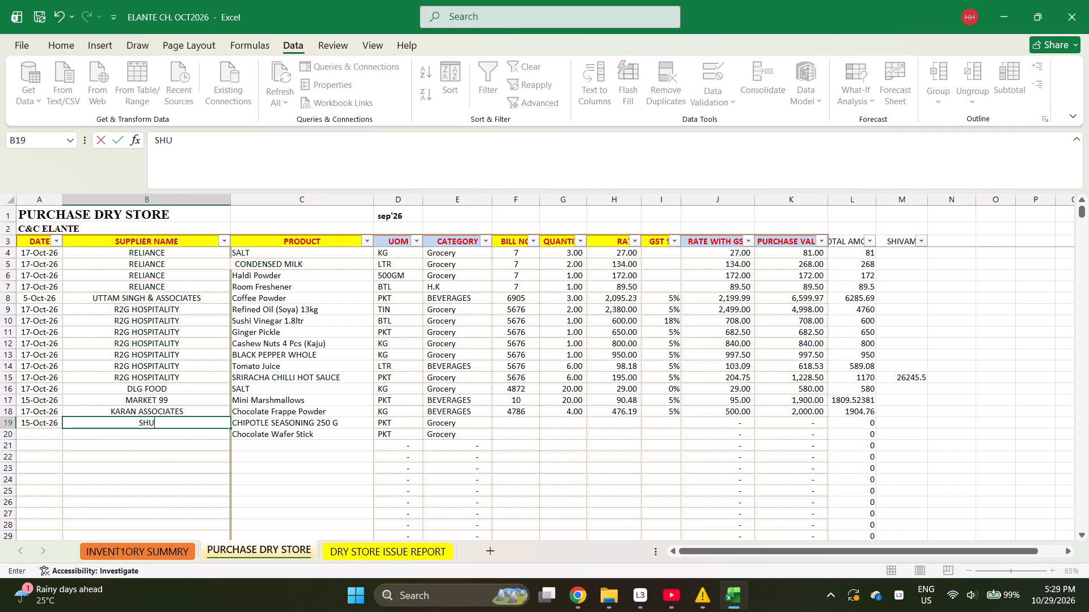
{"action": "type", "text": "BHAM INTERNAT"}
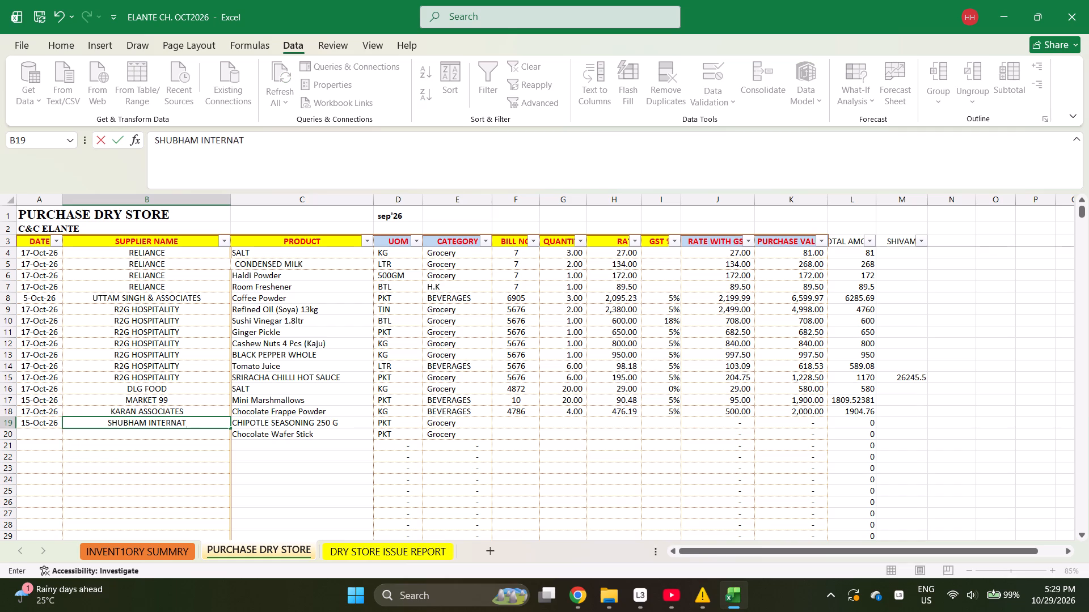
{"action": "key", "text": "i"}
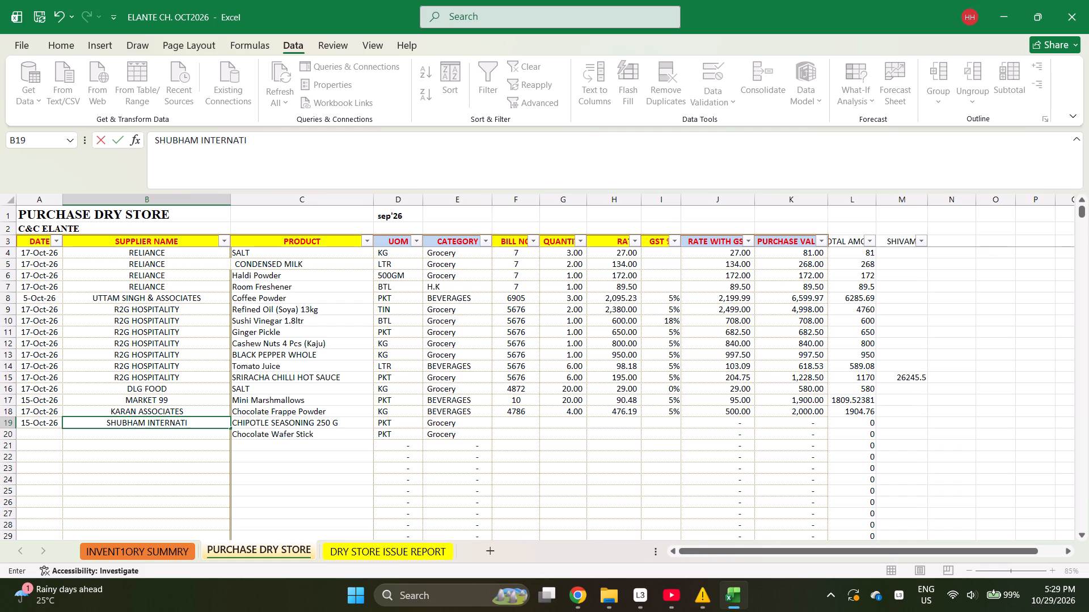
{"action": "type", "text": "ONAL"}
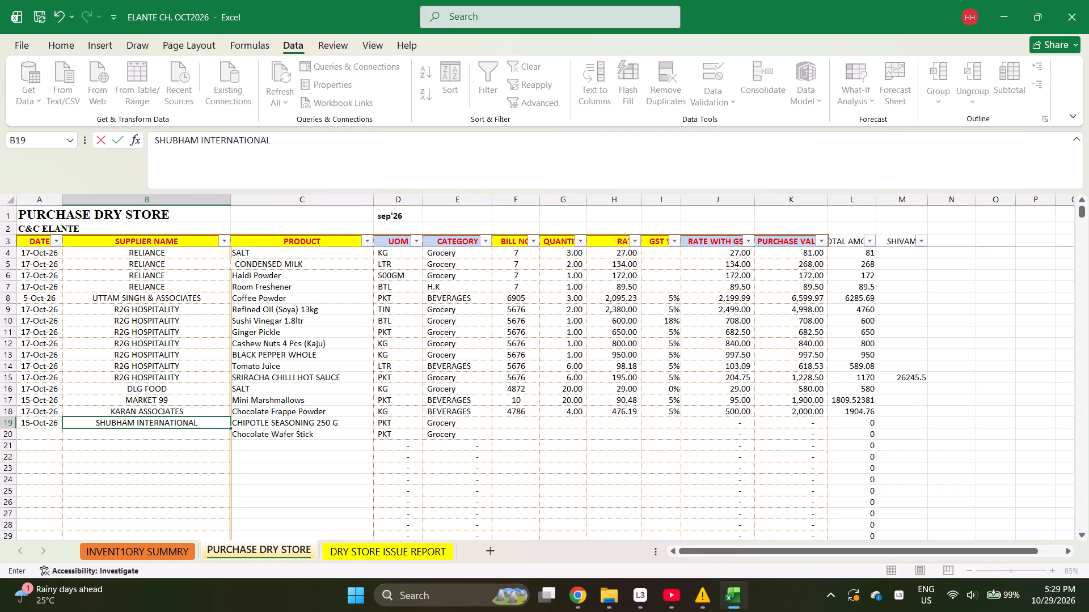
Fill the date and supplier from row 19 down to the Chocolate Wafer Stick entry in row 20.
{"action": "key", "text": "shift+Left"}
{"action": "key", "text": "shift+Down"}
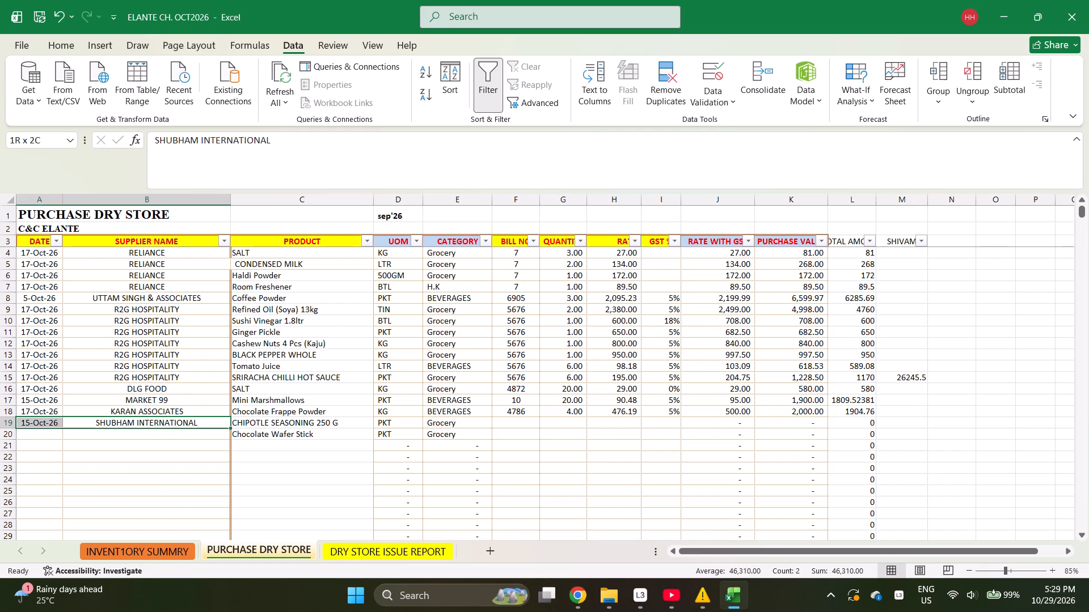
{"action": "key", "text": "shift+Down"}
{"action": "key", "text": "shift+Down"}
{"action": "key", "text": "shift+Up"}
{"action": "key", "text": "shift+Up"}
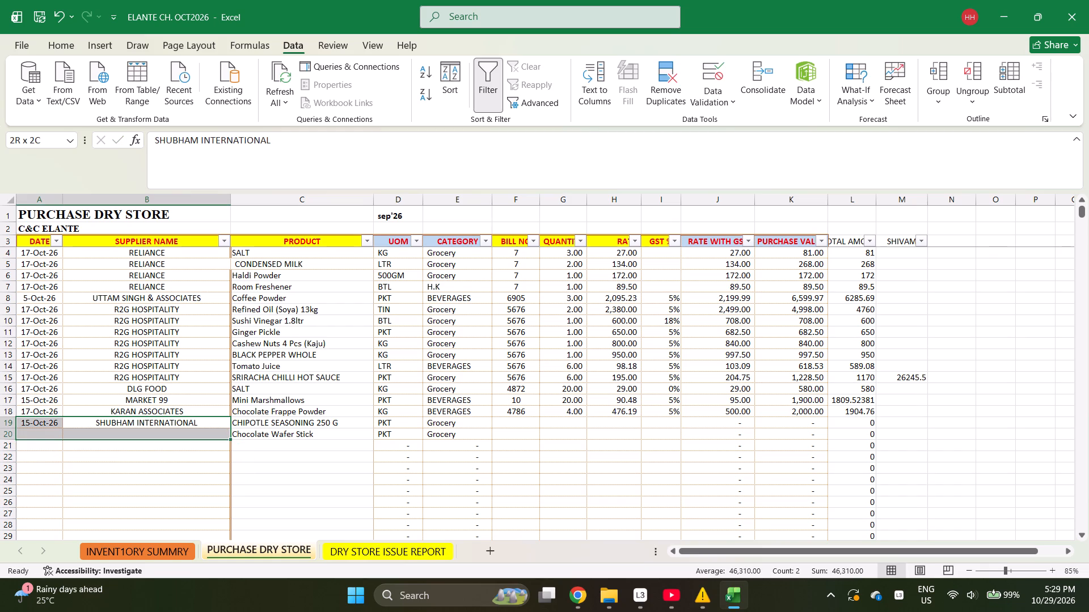
{"action": "key", "text": "ctrl+d"}
Enter the SHUBHAM INTERNATIONAL bill number, beginning with 17, in F19 for the chipotle seasoning entry.
{"action": "key", "text": "Right"}
{"action": "key", "text": "Right"}
{"action": "key", "text": "Right"}
{"action": "key", "text": "Right"}
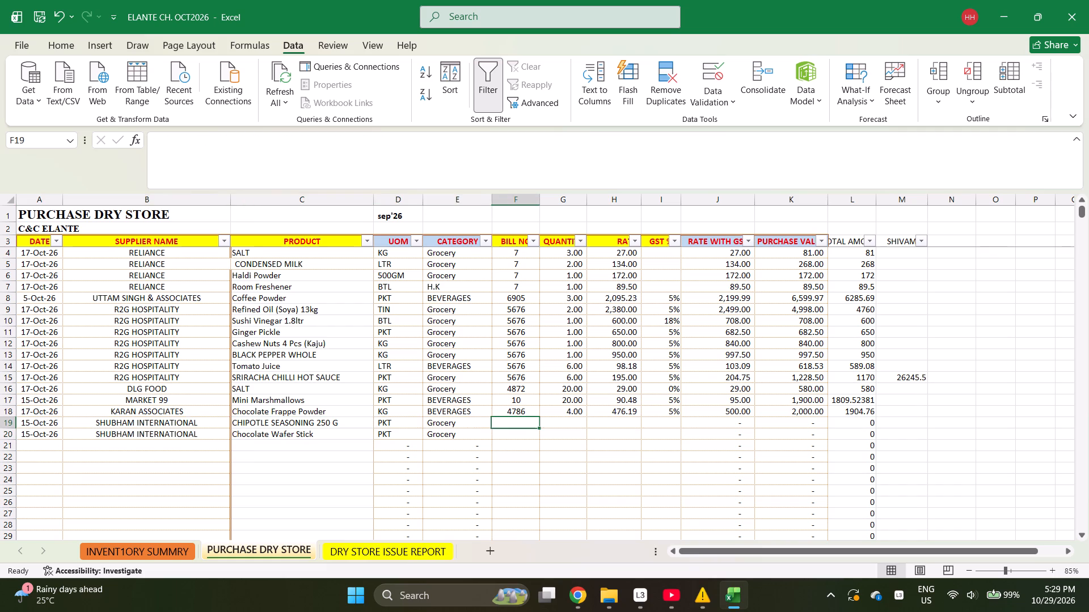
{"action": "type", "text": "17"}
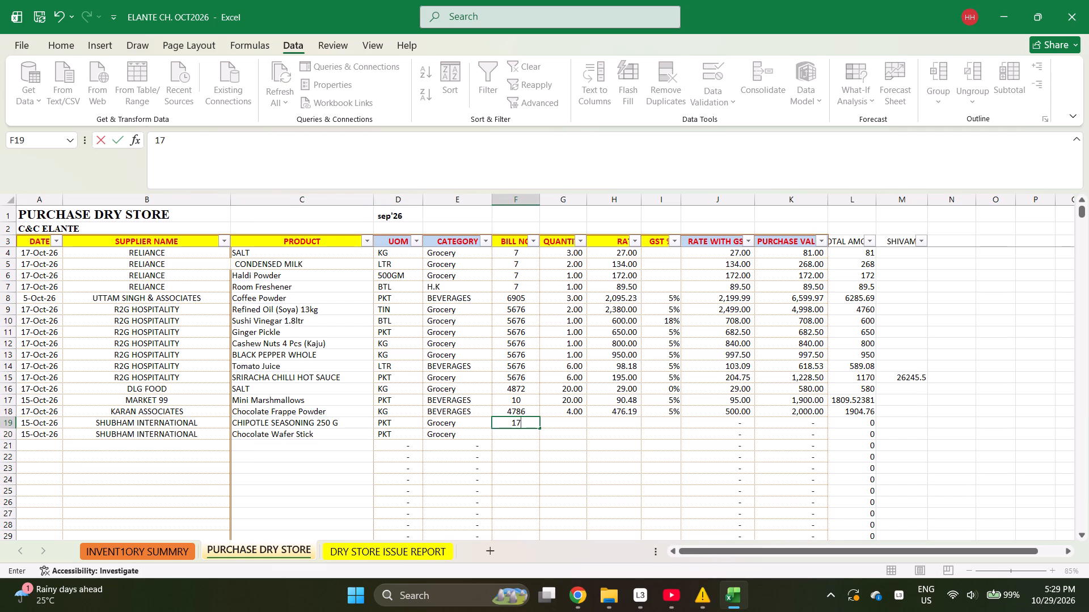
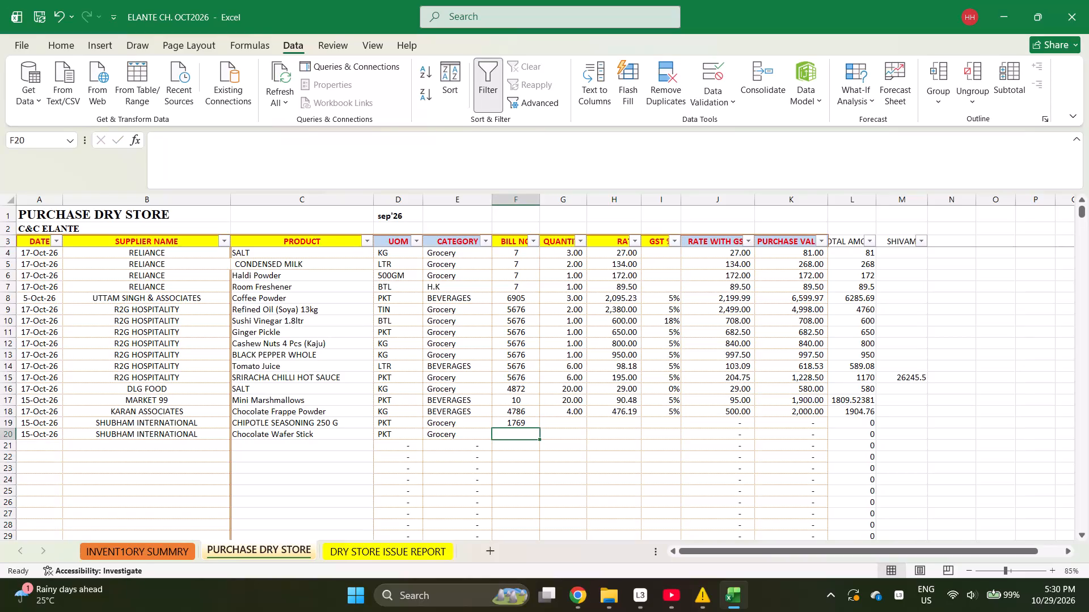
Enter bill number 1769 in F20 for the Chocolate Wafer Stick entry.
{"action": "key", "text": "1"}
{"action": "type", "text": "769"}
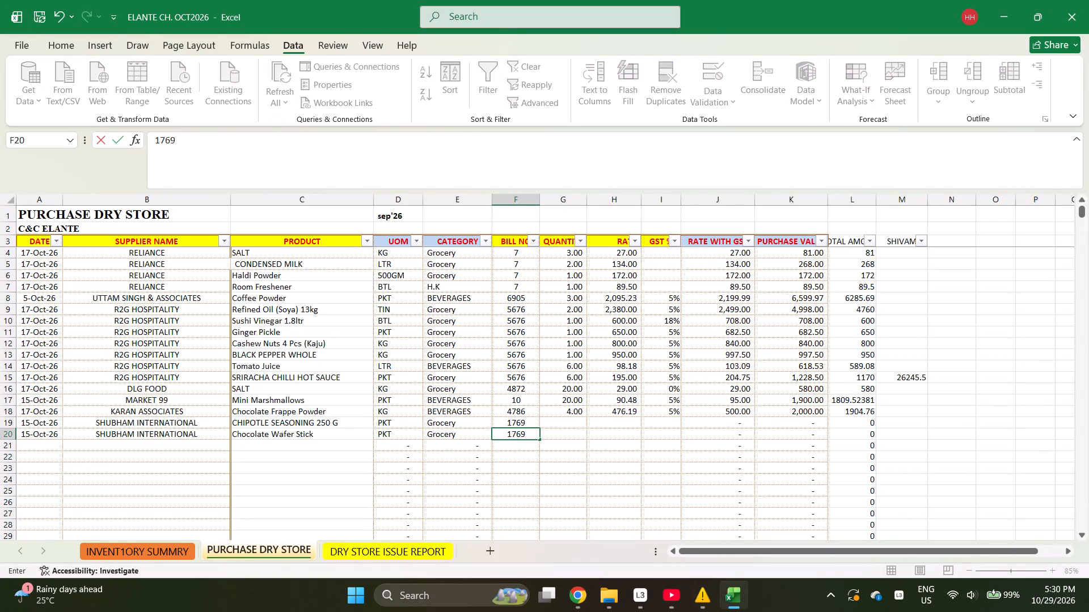
{"action": "key", "text": "Return"}
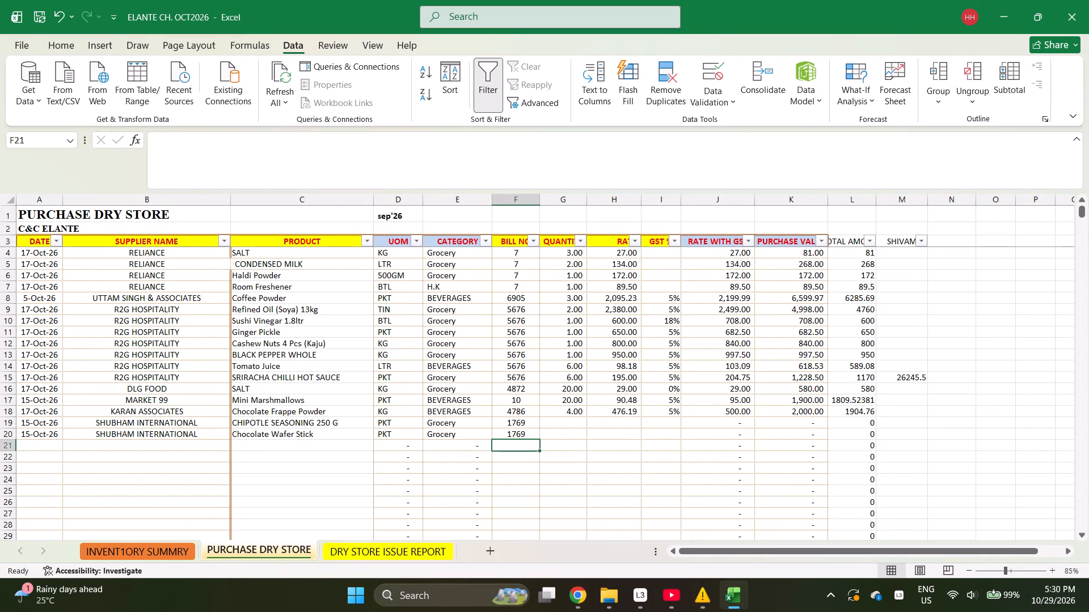
Enter quantities of 5 for the chipotle seasoning in G19 and 2 for the Chocolate Wafer Stick in G20.
{"action": "key", "text": "Up"}
{"action": "key", "text": "Right"}
{"action": "key", "text": "Right"}
{"action": "key", "text": "Up"}
{"action": "key", "text": "Left"}
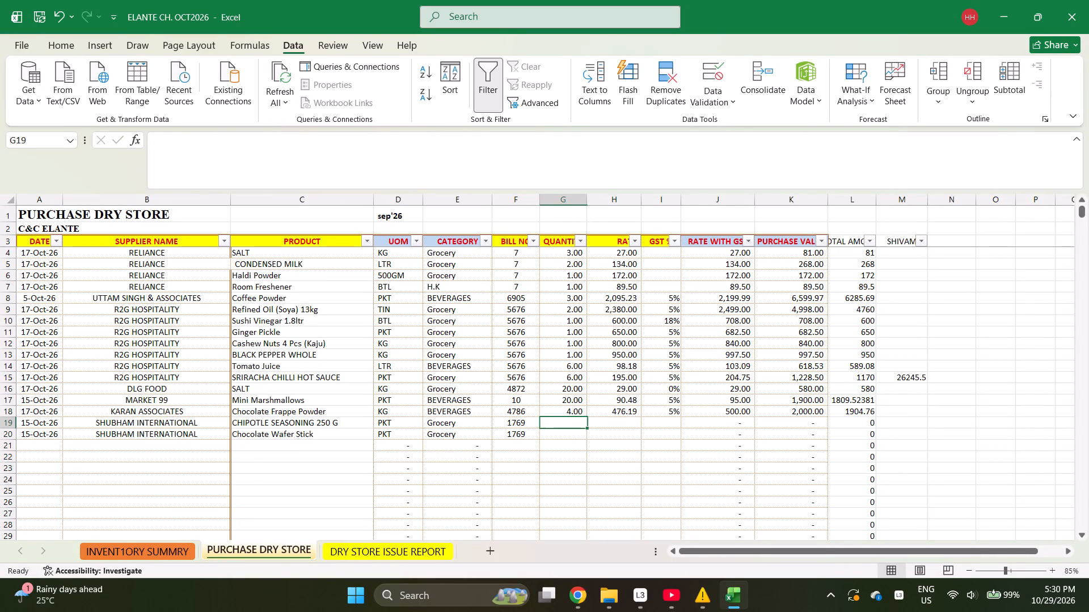
{"action": "key", "text": "5"}
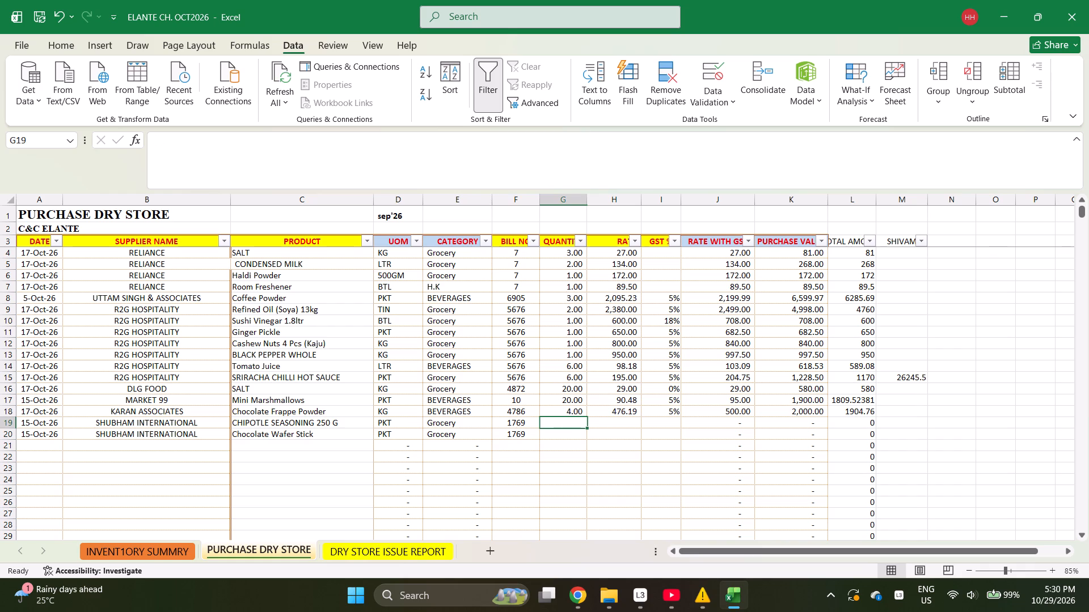
{"action": "key", "text": "Return"}
{"action": "key", "text": "2"}
{"action": "key", "text": "Return"}
Enter rates of 170 for the chipotle seasoning in H19 and 120 for the Chocolate Wafer Stick in H20.
{"action": "key", "text": "Right"}
{"action": "key", "text": "Up"}
{"action": "key", "text": "Up"}
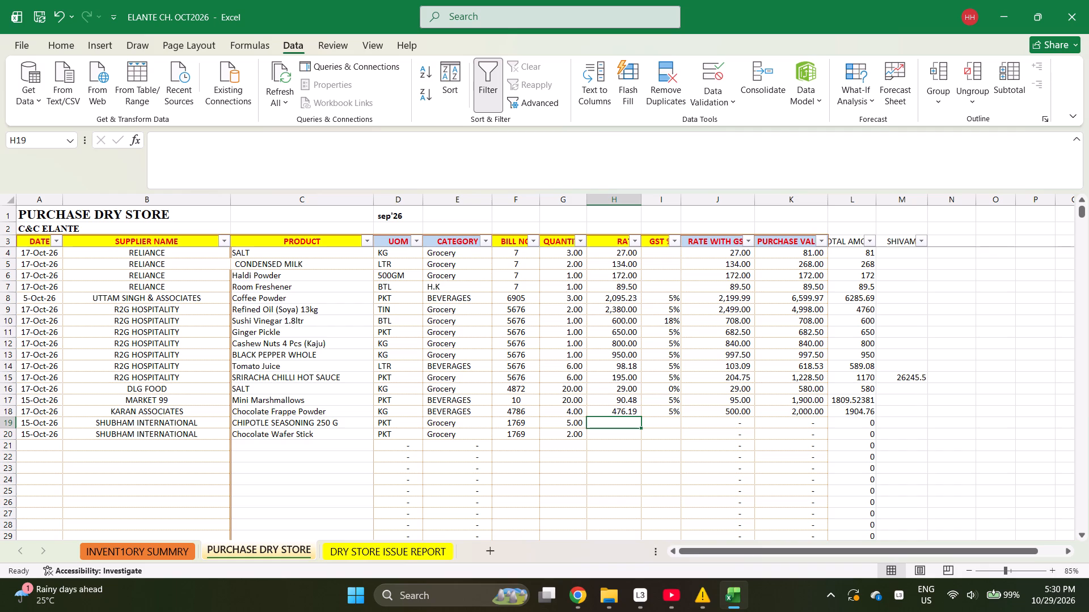
{"action": "left_click", "coordinate": [868, 367]}
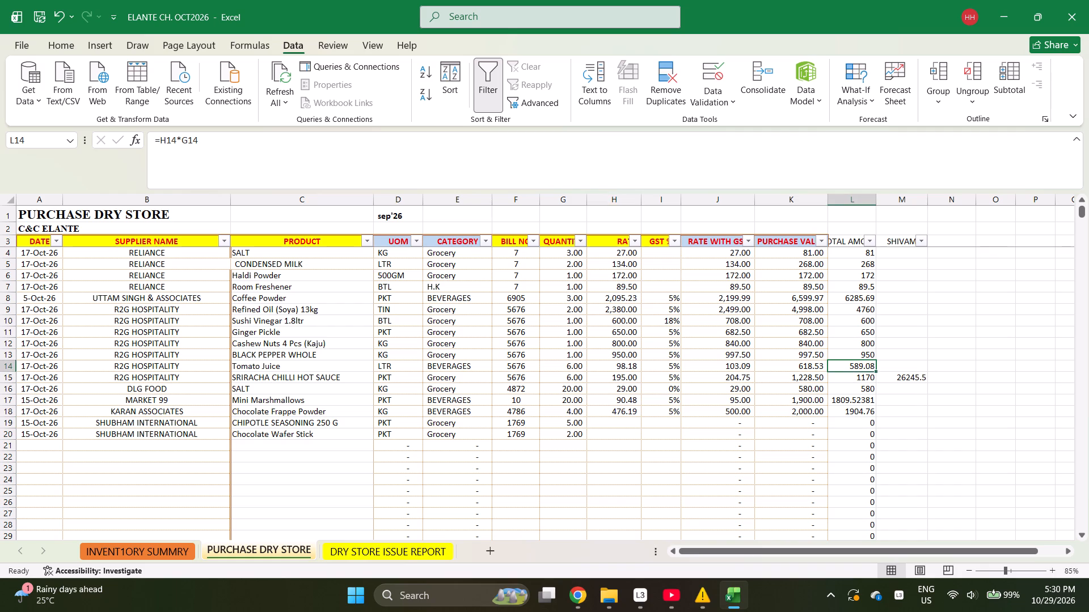
{"action": "left_click", "coordinate": [621, 423]}
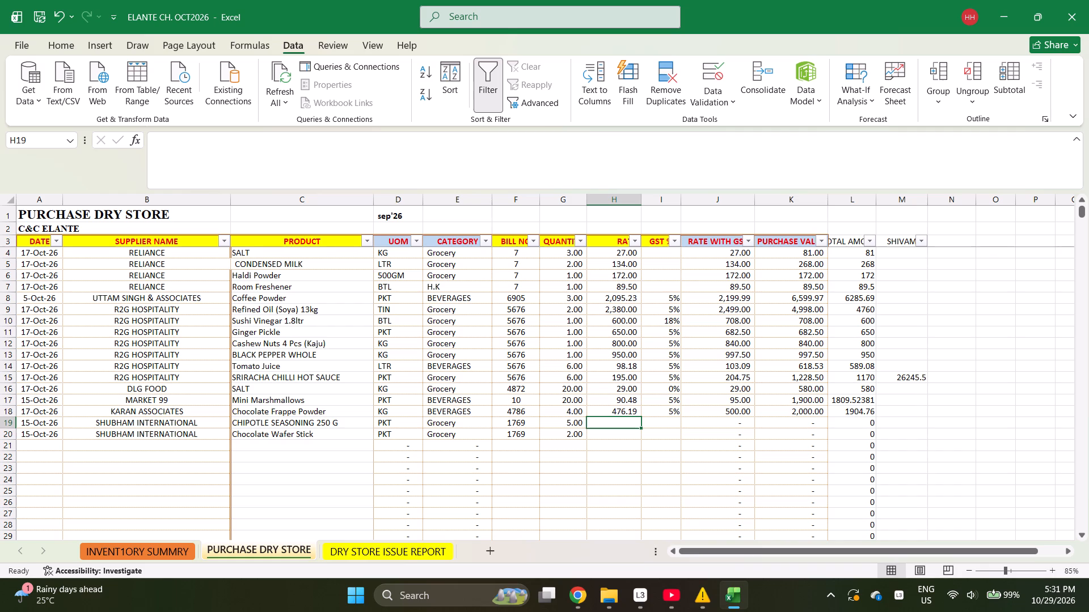
{"action": "left_click", "coordinate": [919, 378]}
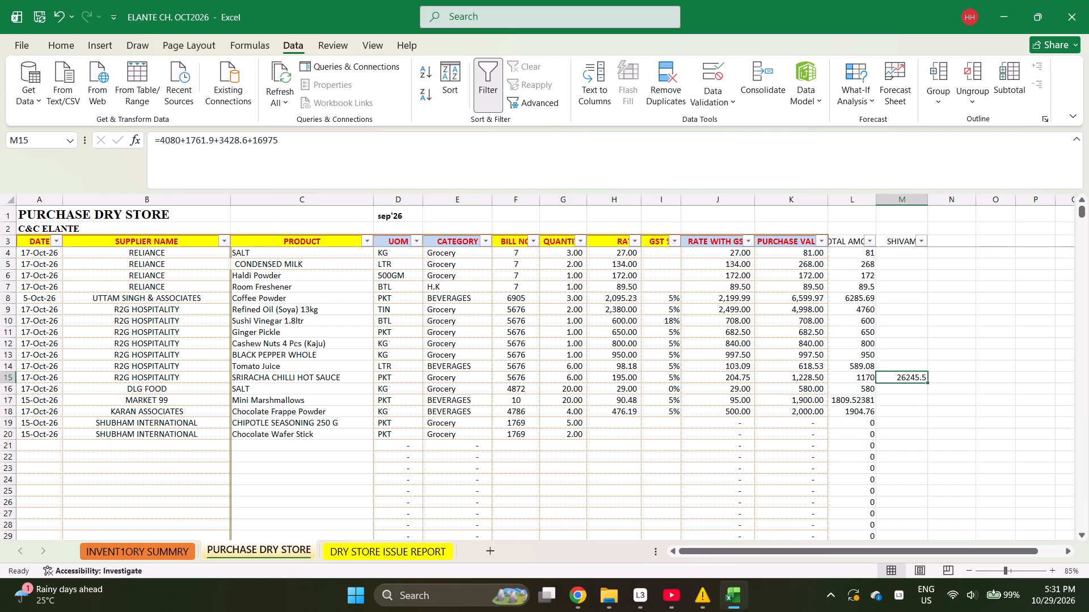
{"action": "left_click", "coordinate": [606, 424]}
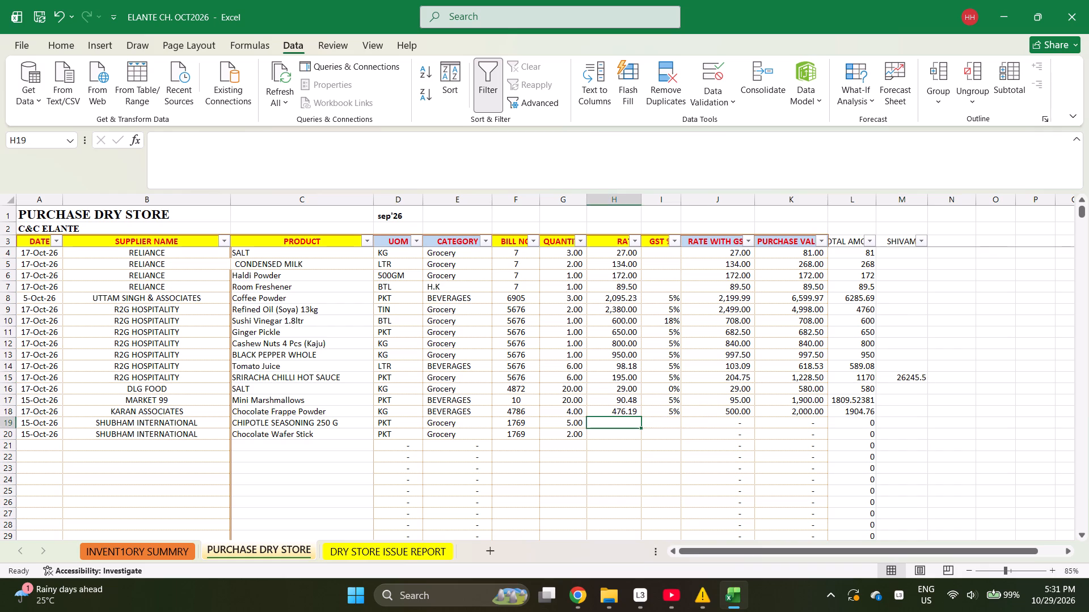
{"action": "type", "text": "170"}
{"action": "key", "text": "Return"}
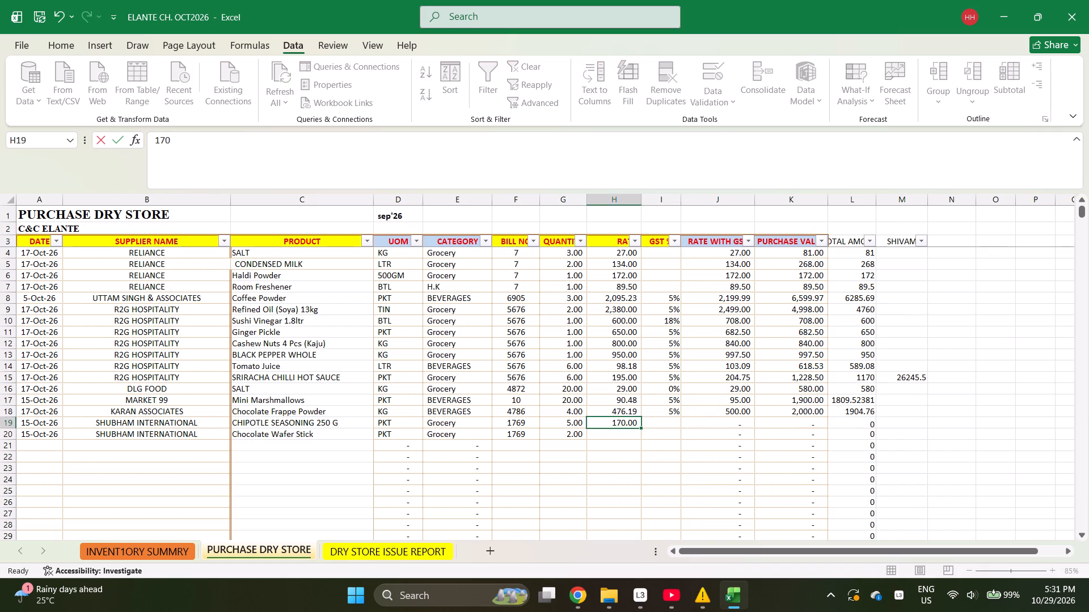
{"action": "type", "text": "120"}
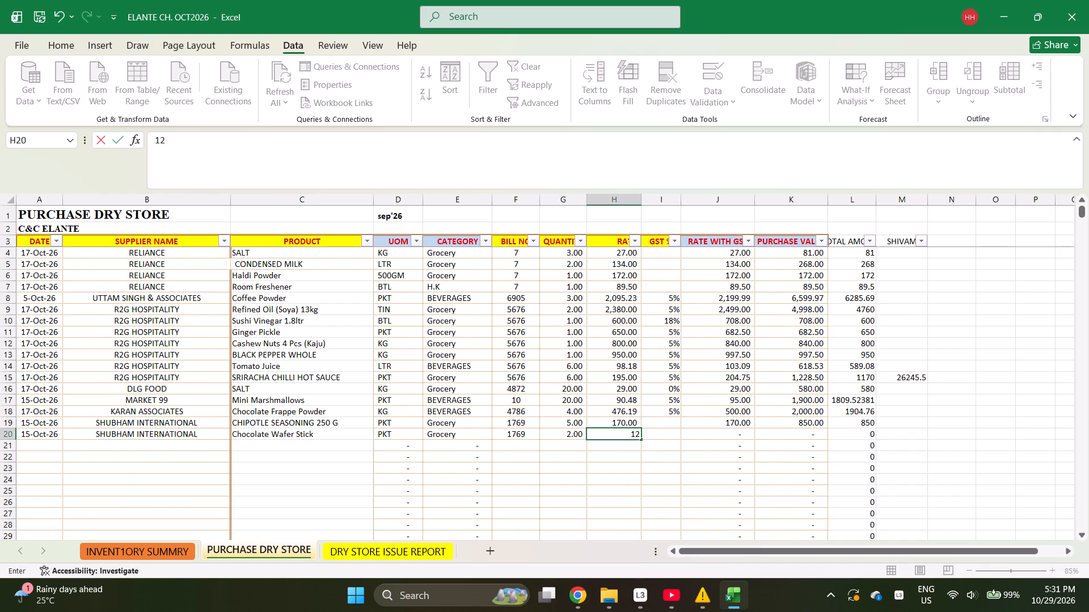
{"action": "key", "text": "Return"}
Set the GST to 5% for both SHUBHAM INTERNATIONAL entries in I19 and I20.
{"action": "scroll", "coordinate": [606, 424], "scroll_direction": "up", "scroll_amount": 1}
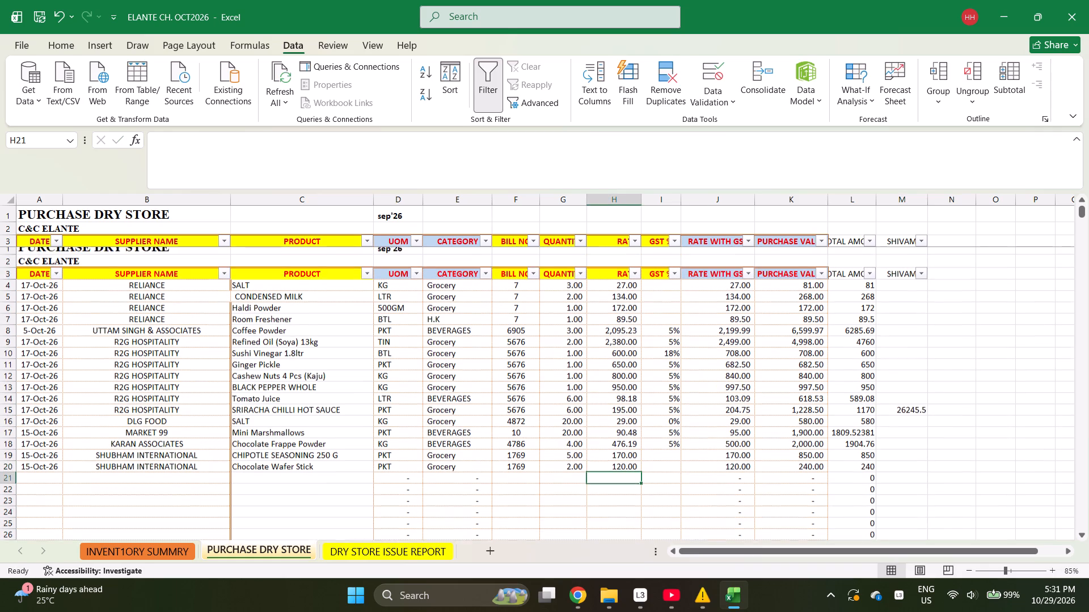
{"action": "scroll", "coordinate": [606, 424], "scroll_direction": "up", "scroll_amount": 1}
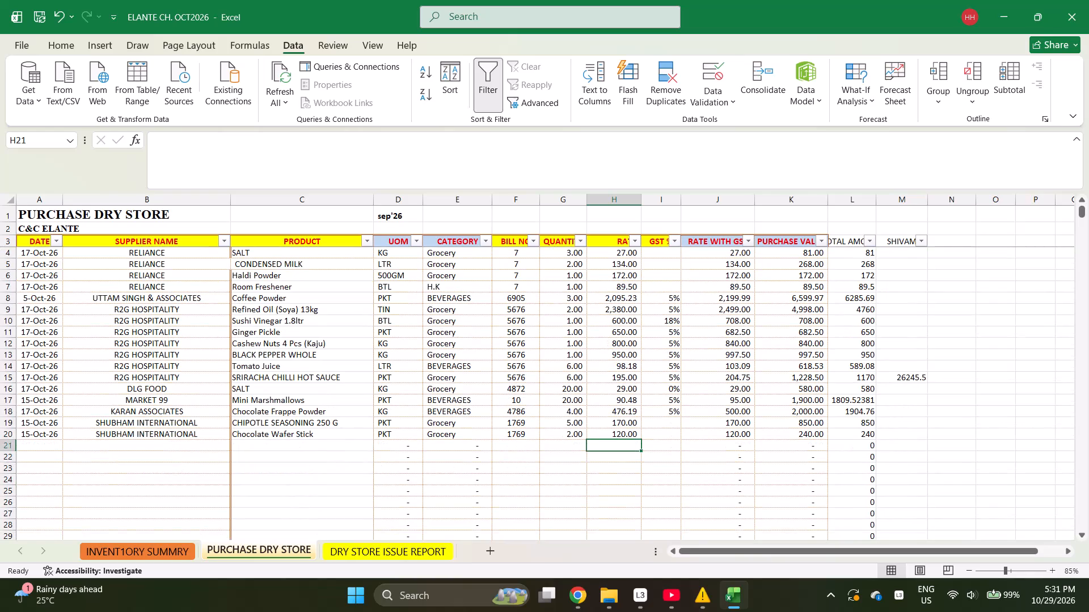
{"action": "left_click", "coordinate": [673, 423]}
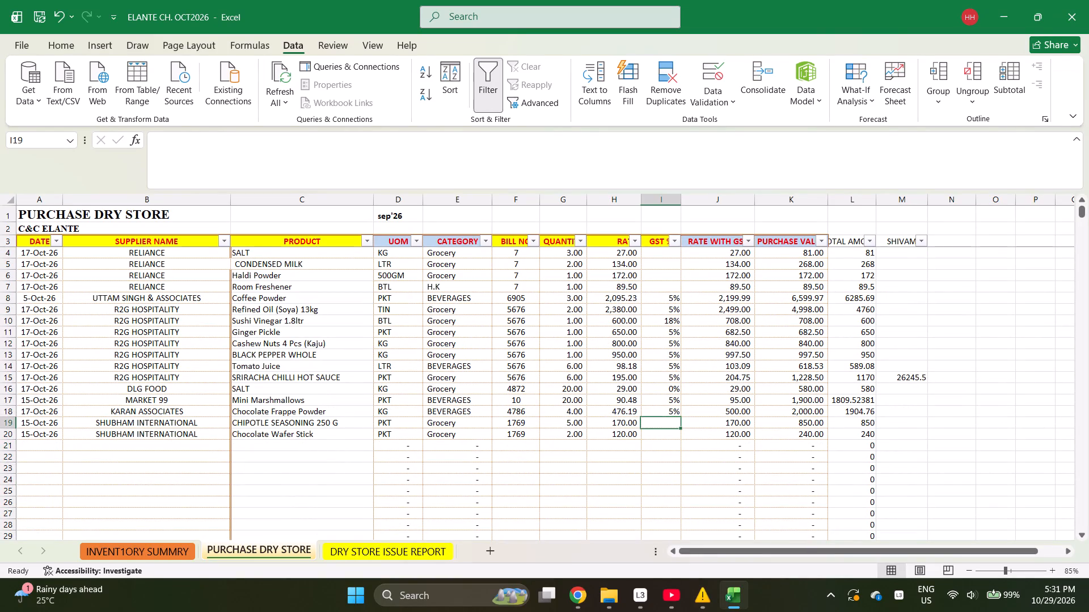
{"action": "key", "text": "5"}
{"action": "key", "text": "Return"}
{"action": "key", "text": "5"}
{"action": "key", "text": "Return"}
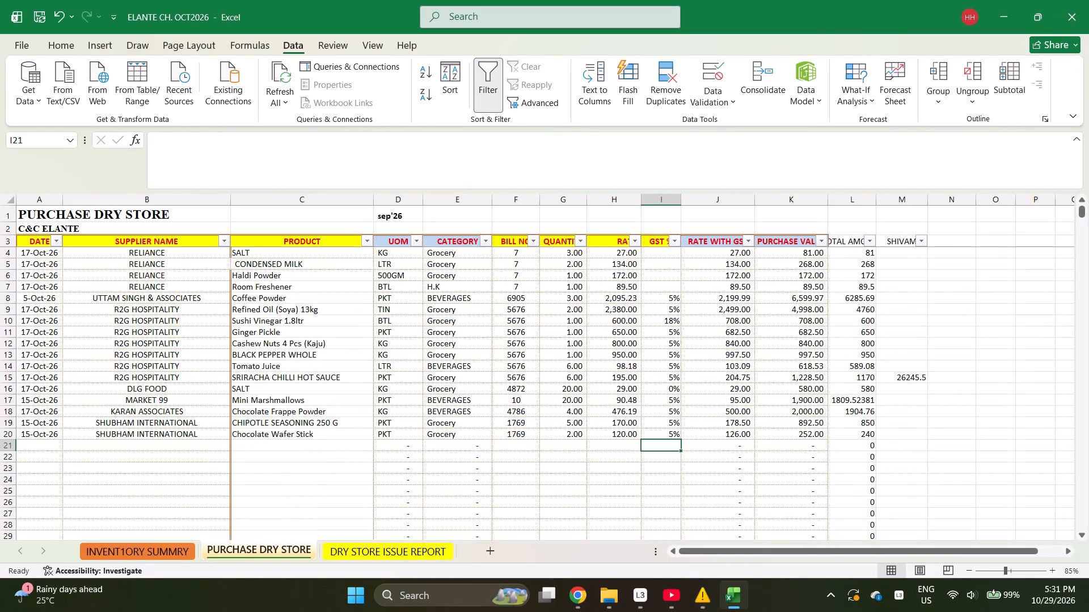
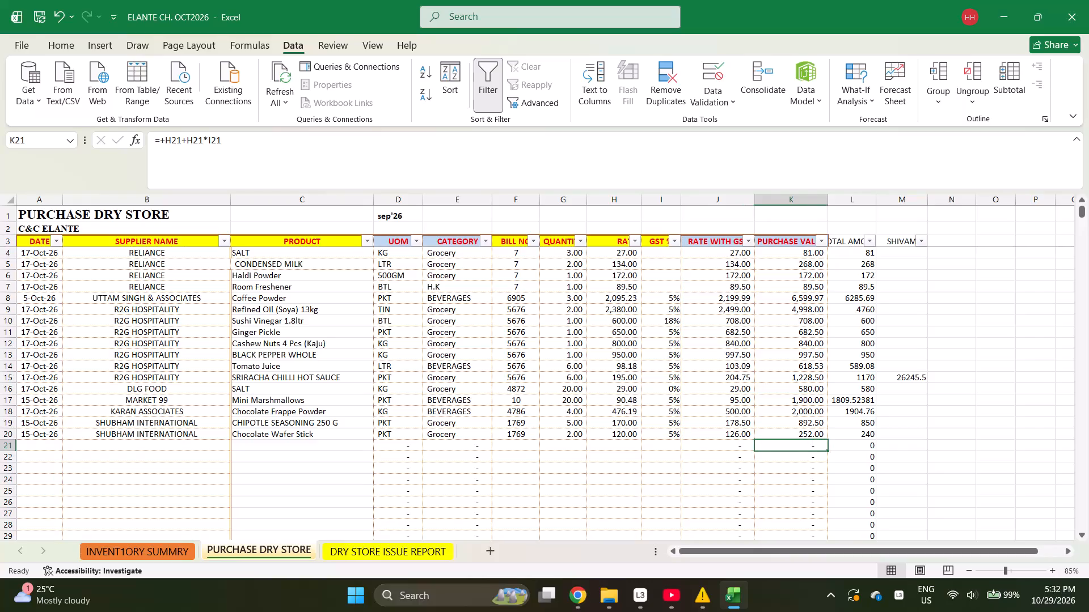
Check the sum of the SHUBHAM INTERNATIONAL purchase values in column K.
{"action": "key", "text": "shift+Up"}
{"action": "key", "text": "shift+Up"}
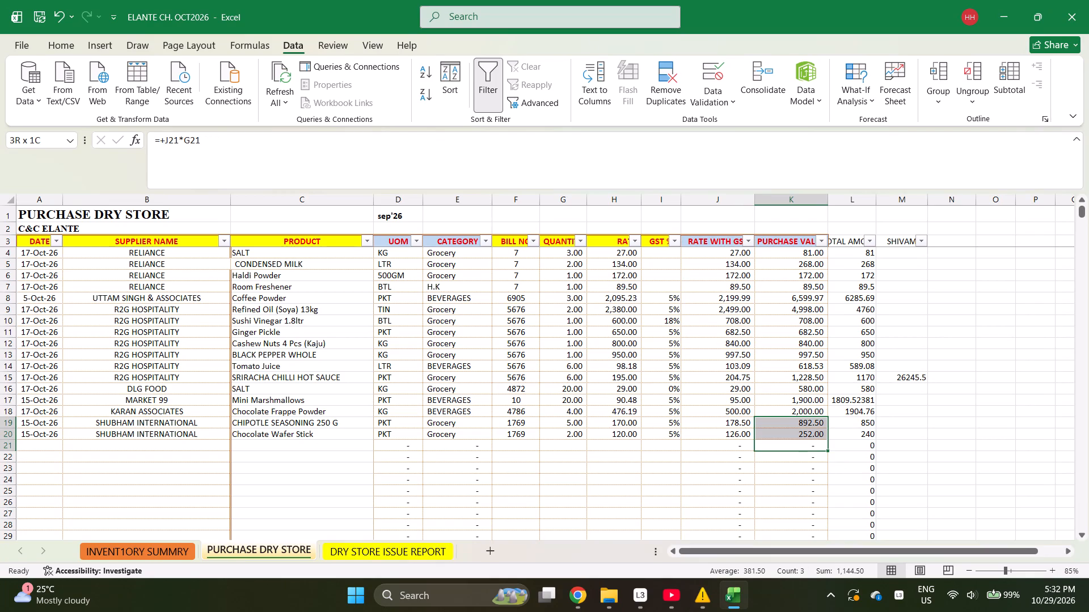
Find NYLON in the inventory summary and copy White Carry Bag Big/ Nylon into product cell C21 of the purchase sheet.
{"action": "key", "text": "Left"}
{"action": "key", "text": "Left"}
{"action": "key", "text": "Left"}
{"action": "key", "text": "Left"}
{"action": "key", "text": "Left"}
{"action": "key", "text": "Left"}
{"action": "key", "text": "Left"}
{"action": "key", "text": "Left"}
{"action": "key", "text": "Left"}
{"action": "key", "text": "Left"}
{"action": "key", "text": "Left"}
{"action": "key", "text": "Left"}
{"action": "key", "text": "Left"}
{"action": "key", "text": "Left"}
{"action": "key", "text": "Left"}
{"action": "key", "text": "Left"}
{"action": "key", "text": "Left"}
{"action": "key", "text": "Left"}
{"action": "key", "text": "Left"}
{"action": "key", "text": "Left"}
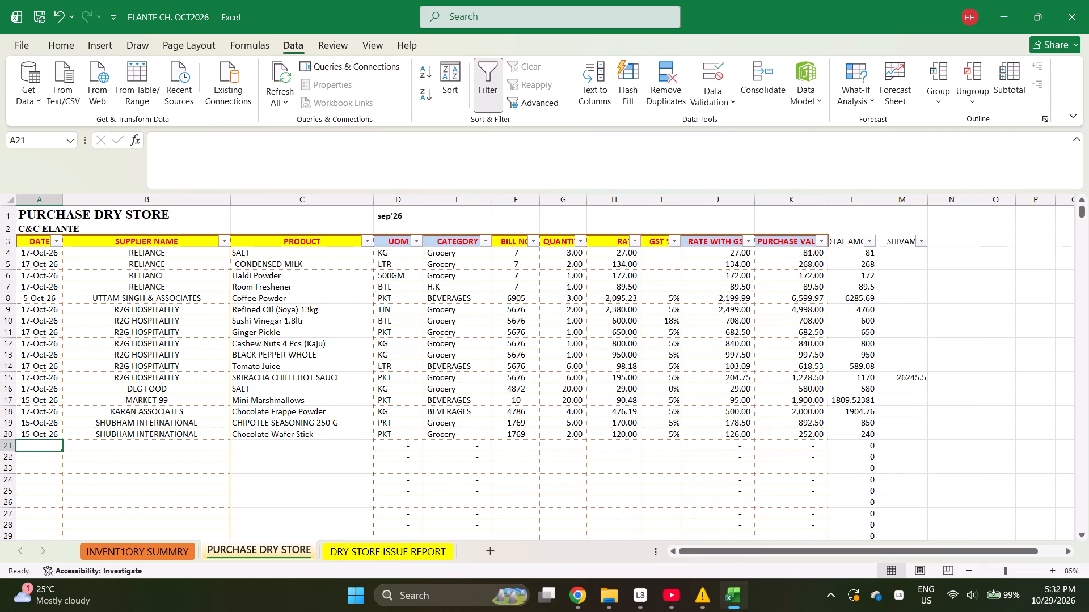
{"action": "key", "text": "ctrl+Page_Up"}
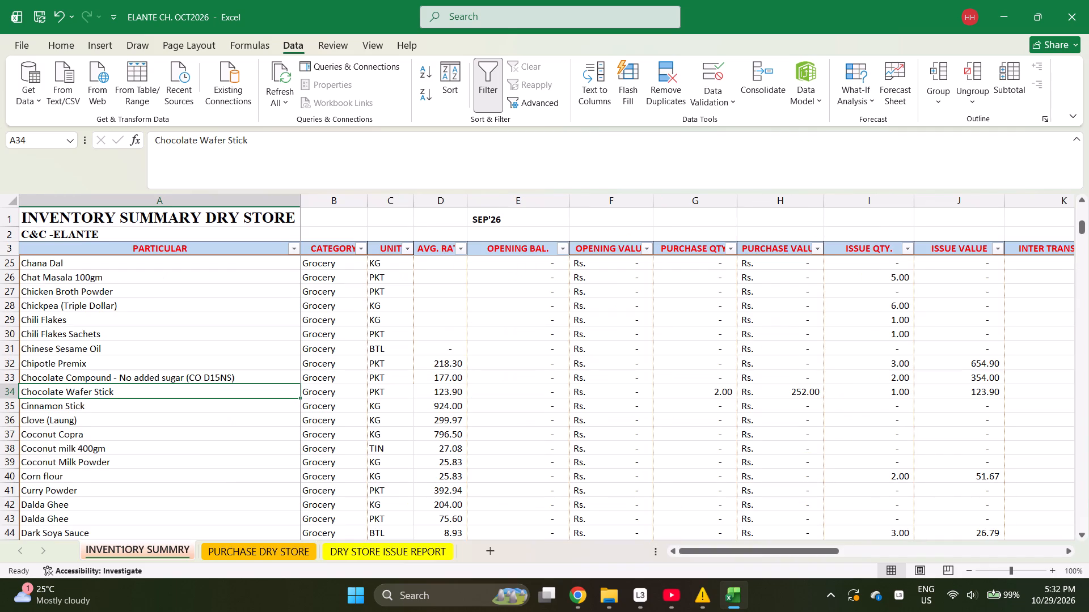
{"action": "key", "text": "ctrl+f"}
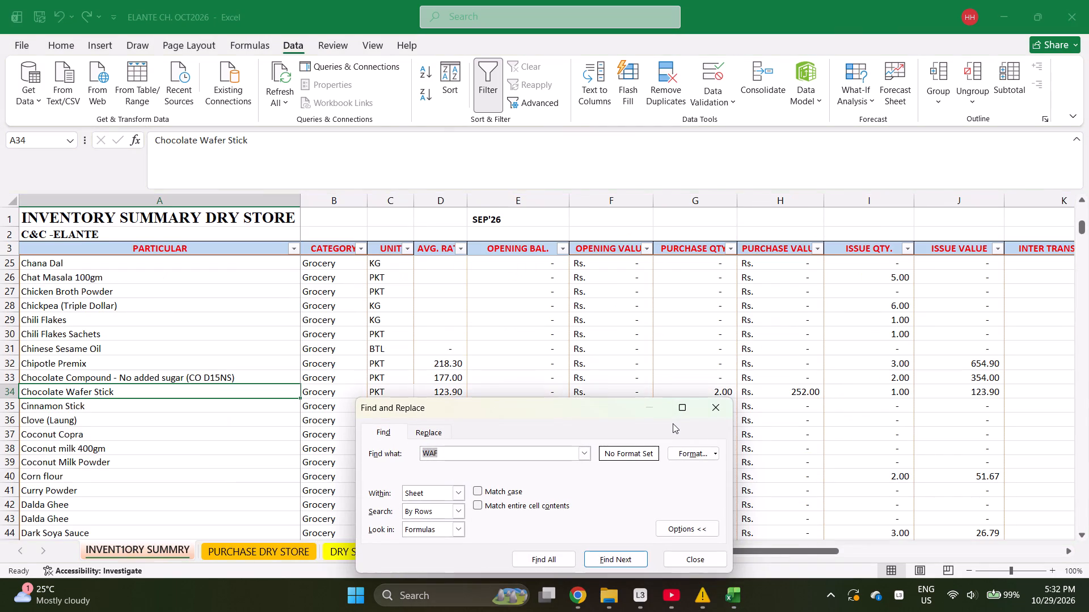
{"action": "type", "text": "NYLON"}
{"action": "key", "text": "Return"}
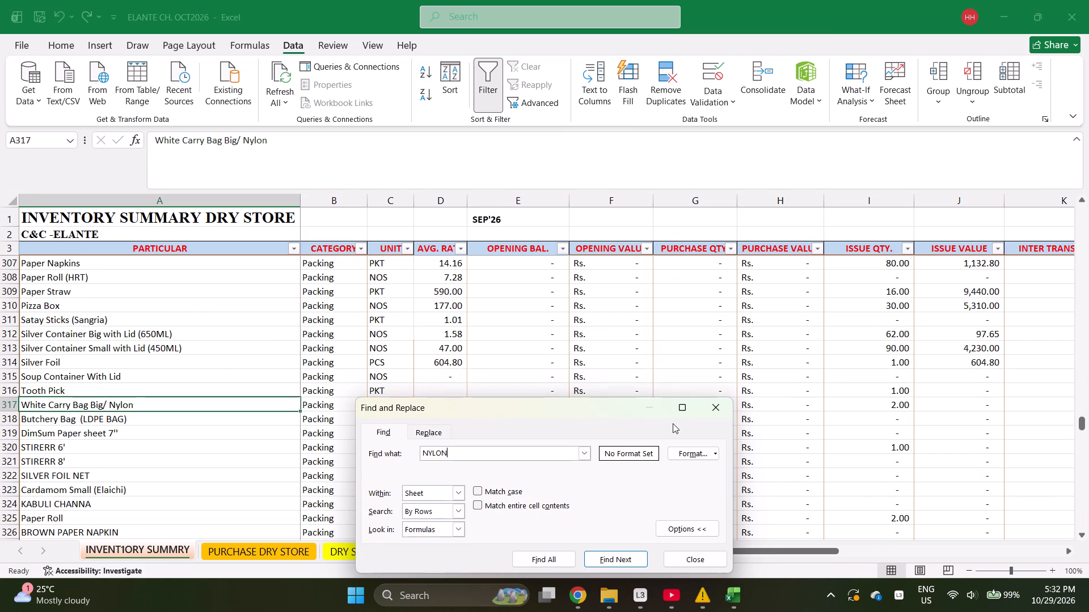
{"action": "key", "text": "Escape"}
{"action": "key", "text": "ctrl+c"}
{"action": "key", "text": "ctrl+Page_Down"}
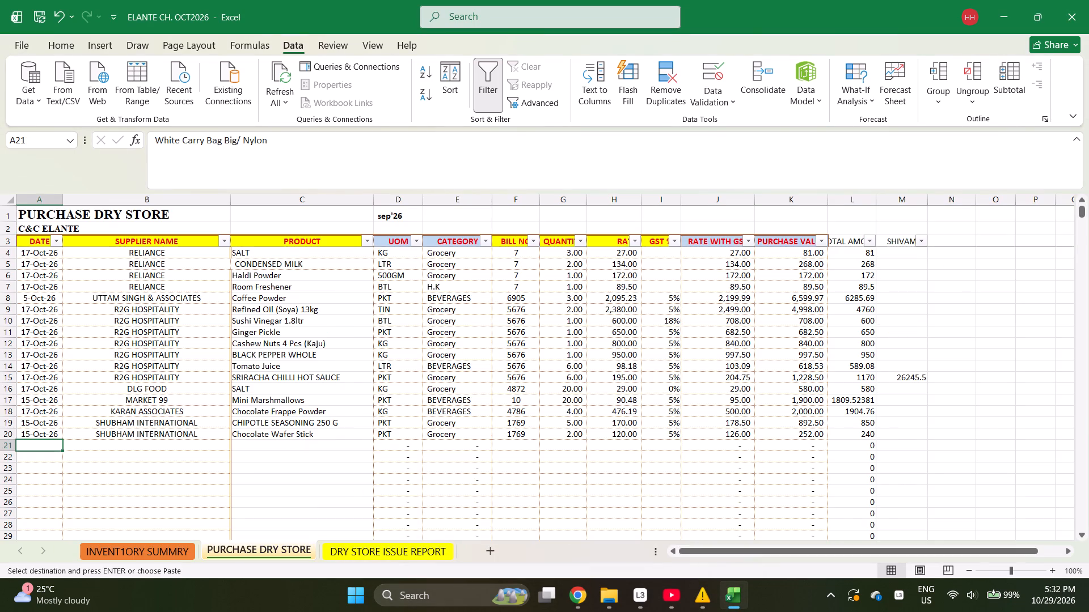
{"action": "key", "text": "Right"}
{"action": "key", "text": "Right"}
{"action": "key", "text": "Return"}
Fill the date and supplier name from row 20 down into A21:B21.
{"action": "key", "text": "Left"}
{"action": "key", "text": "Left"}
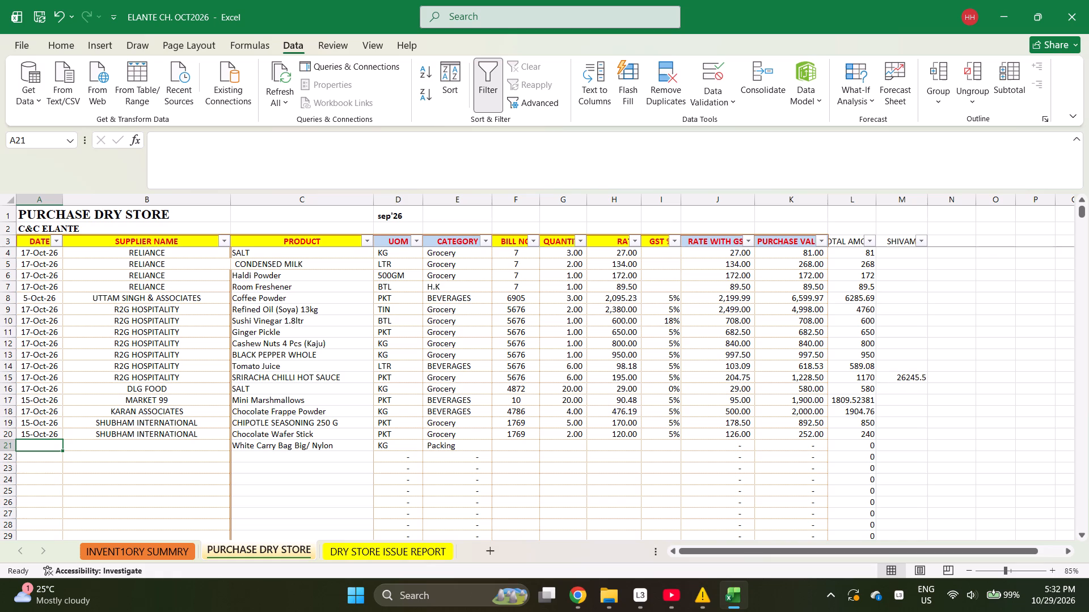
{"action": "key", "text": "shift+Right"}
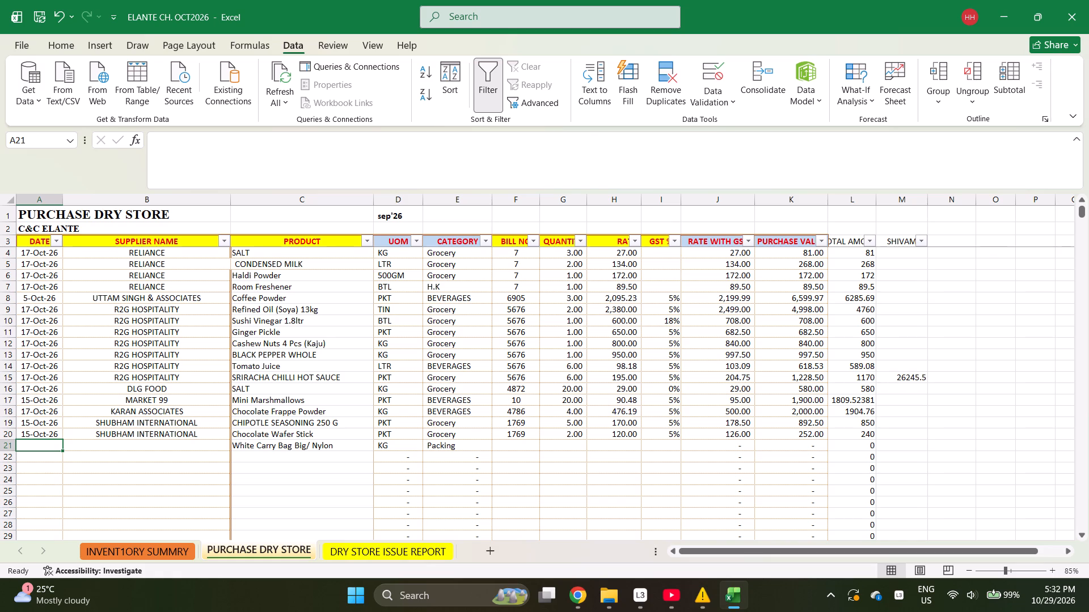
{"action": "key", "text": "ctrl+d"}
Enter bill number 692 in F21 for the White Carry Bag entry.
{"action": "key", "text": "Right"}
{"action": "key", "text": "Right"}
{"action": "key", "text": "Right"}
{"action": "key", "text": "Right"}
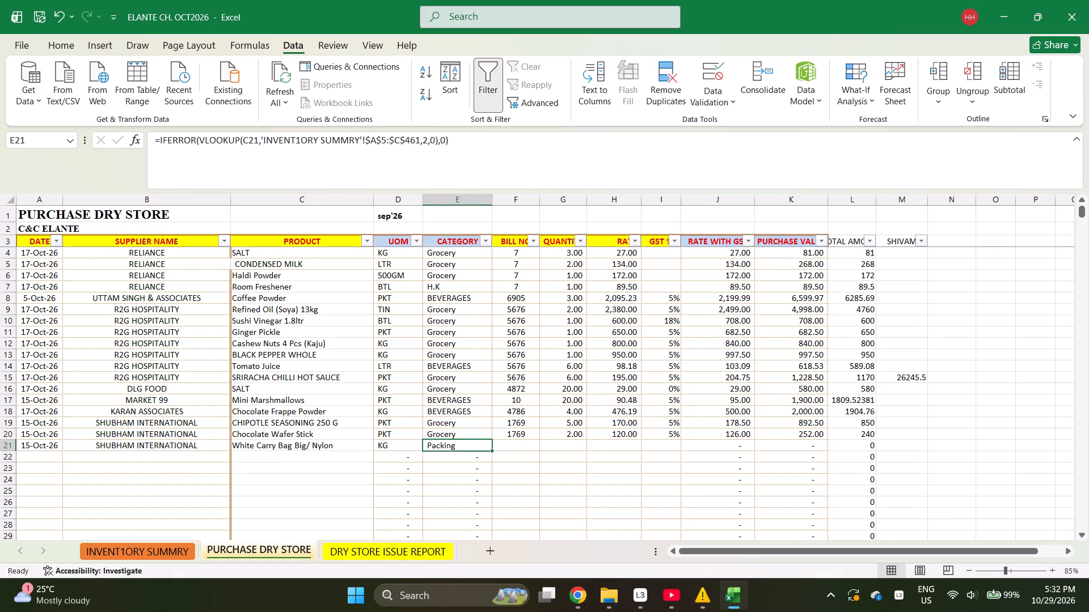
{"action": "key", "text": "Right"}
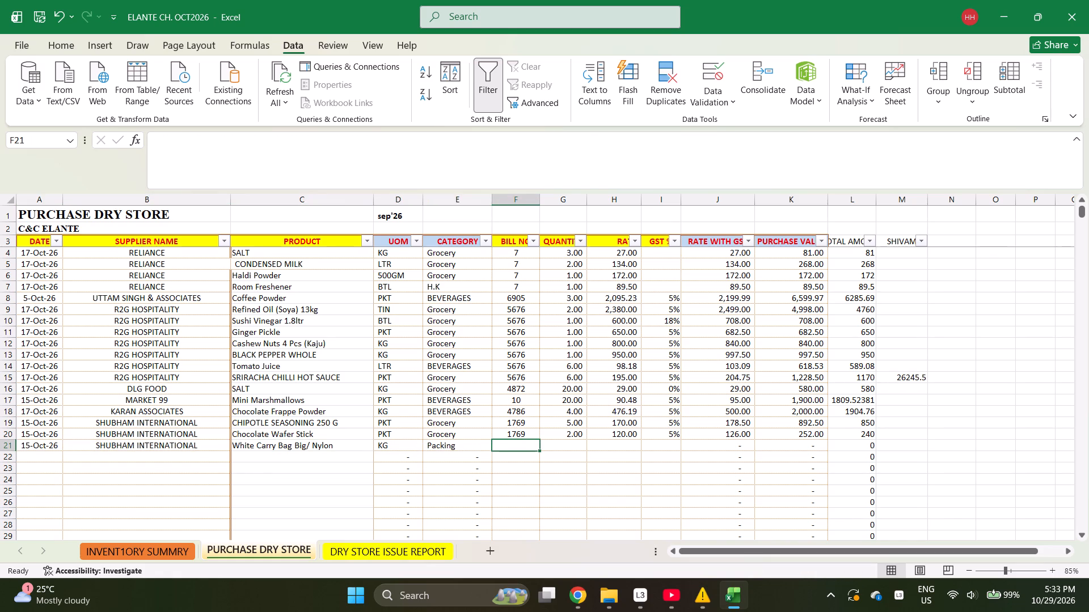
{"action": "type", "text": "692"}
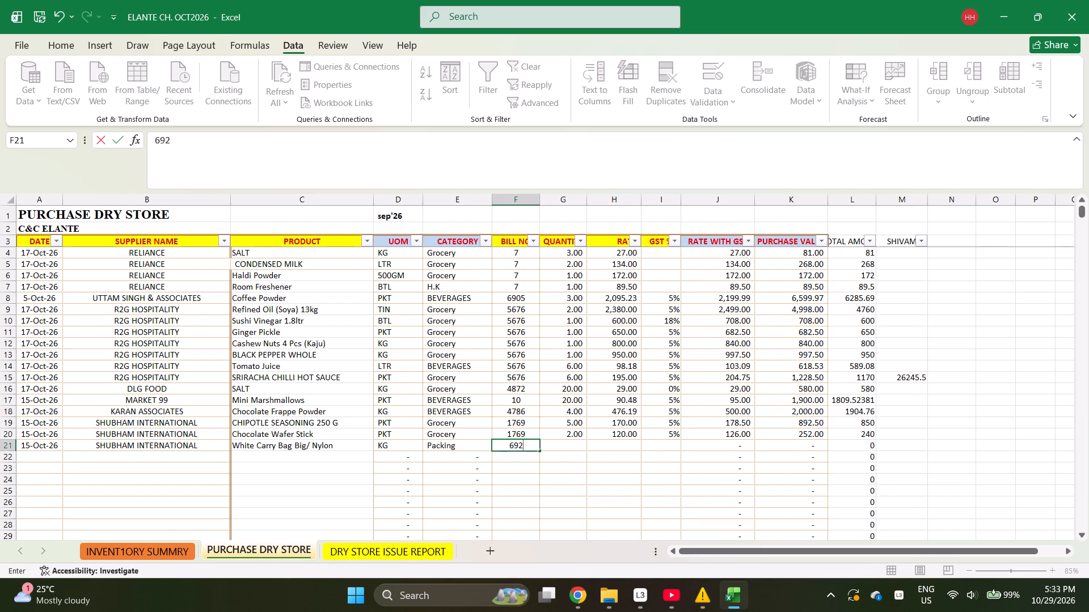
{"action": "key", "text": "Left"}
Replace the supplier name in B21 with SUDHARMA ENTERPRISES.
{"action": "key", "text": "Left"}
{"action": "key", "text": "Left"}
{"action": "key", "text": "Left"}
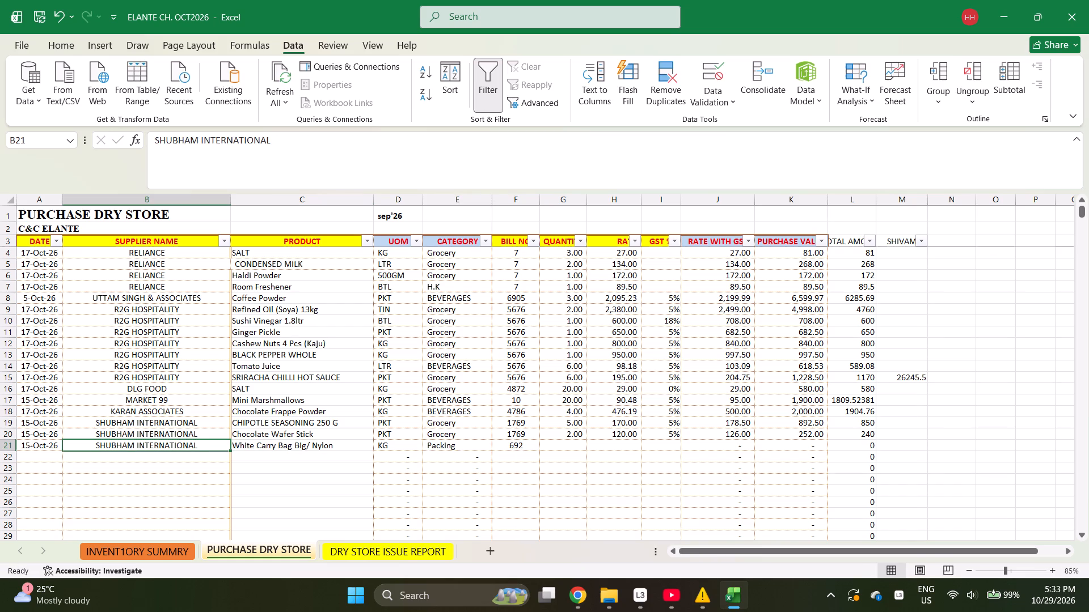
{"action": "type", "text": "SU"}
{"action": "key", "text": "d"}
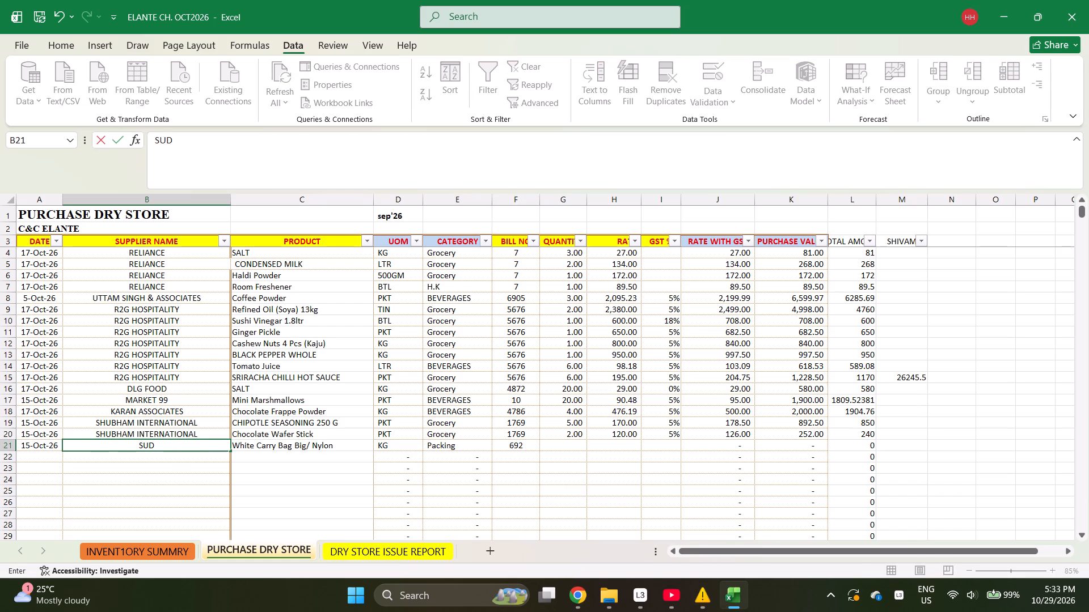
{"action": "type", "text": "HARMA"}
{"action": "key", "text": "space"}
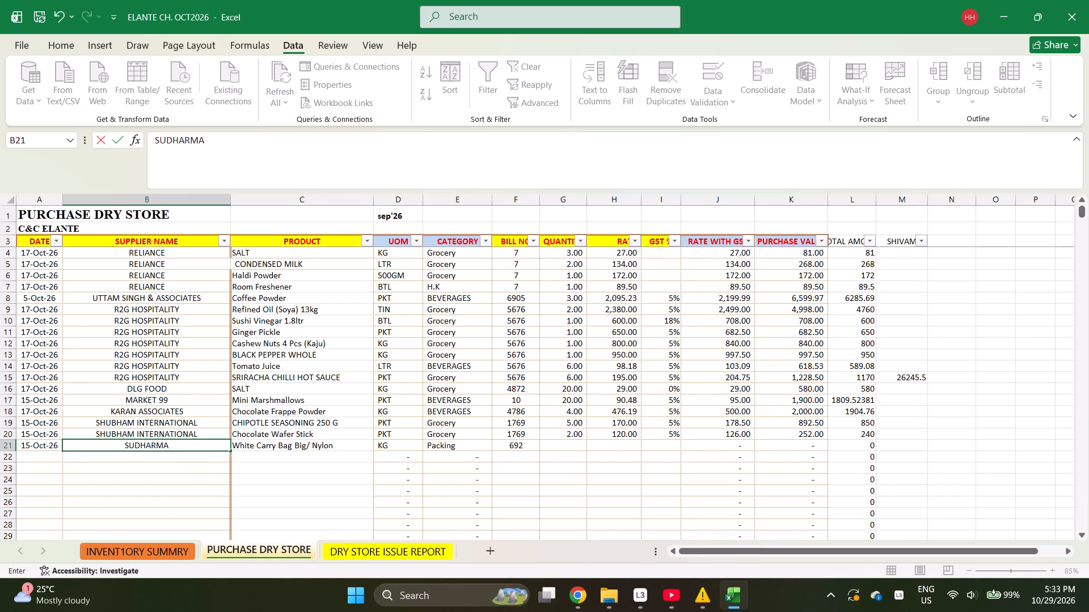
{"action": "type", "text": "ENTER"}
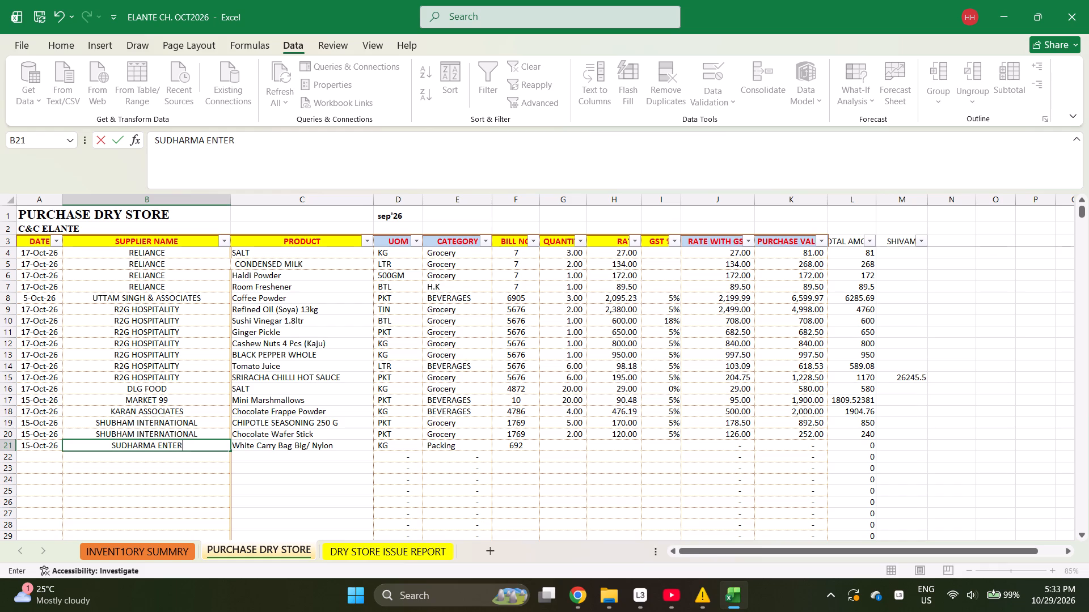
{"action": "type", "text": "PRISES"}
{"action": "key", "text": "Return"}
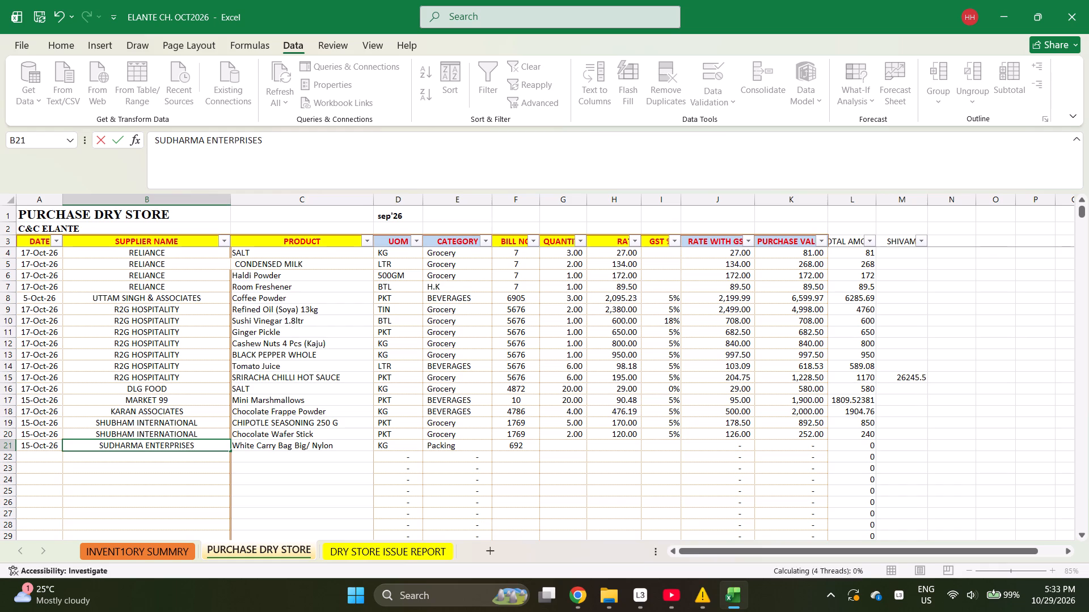
Complete the White Carry Bag entry in row 21 with quantity 10, rate 200 and GST 18%.
{"action": "key", "text": "Up"}
{"action": "key", "text": "Right"}
{"action": "key", "text": "Right"}
{"action": "key", "text": "Right"}
{"action": "key", "text": "Right"}
{"action": "key", "text": "Right"}
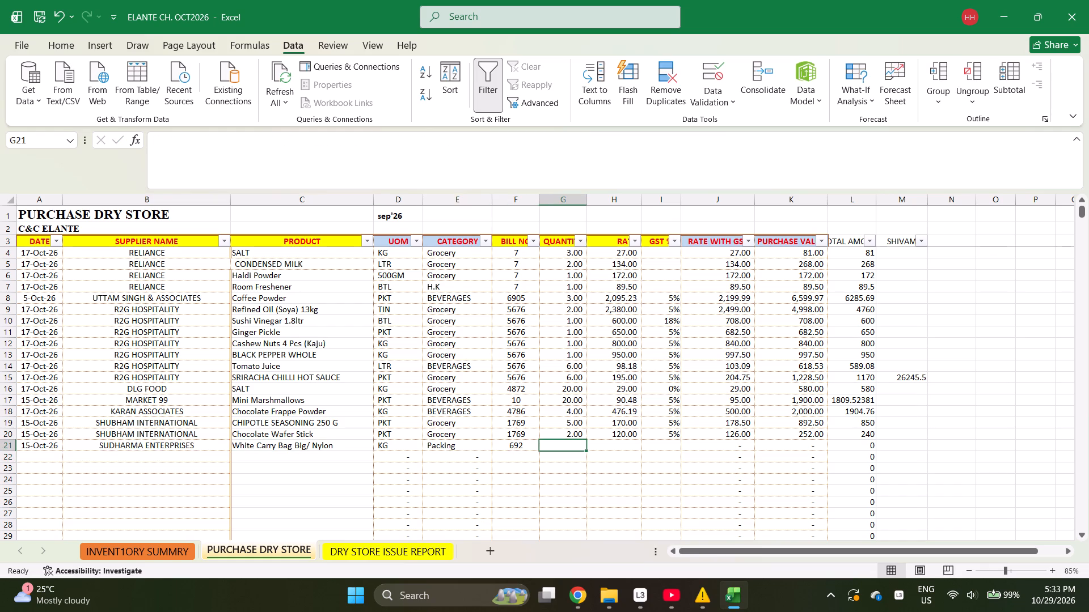
{"action": "type", "text": "10"}
{"action": "key", "text": "Right"}
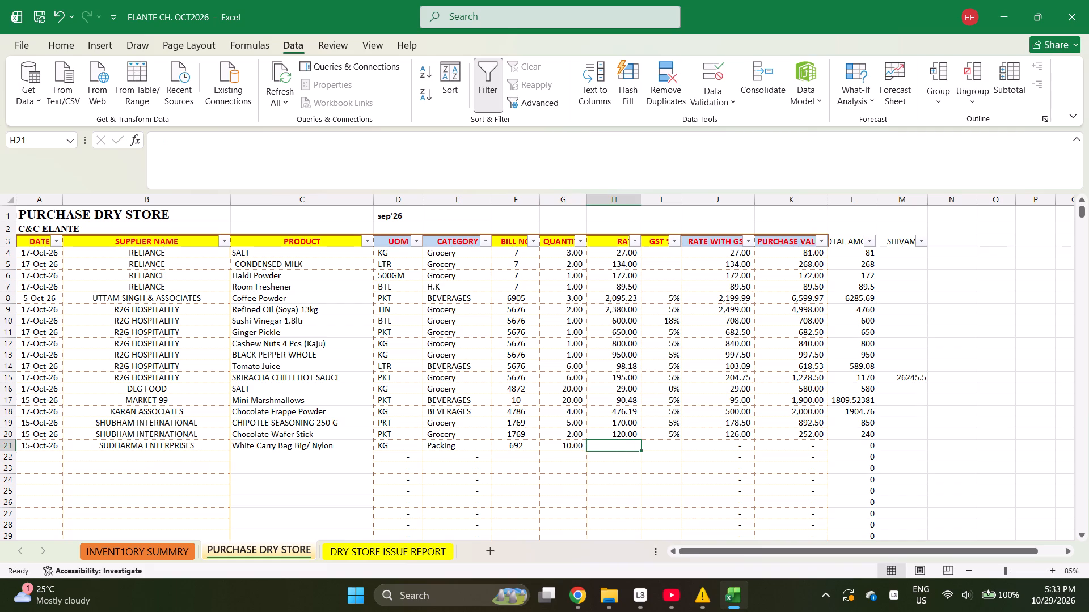
{"action": "type", "text": "200"}
{"action": "key", "text": "Right"}
{"action": "type", "text": "18"}
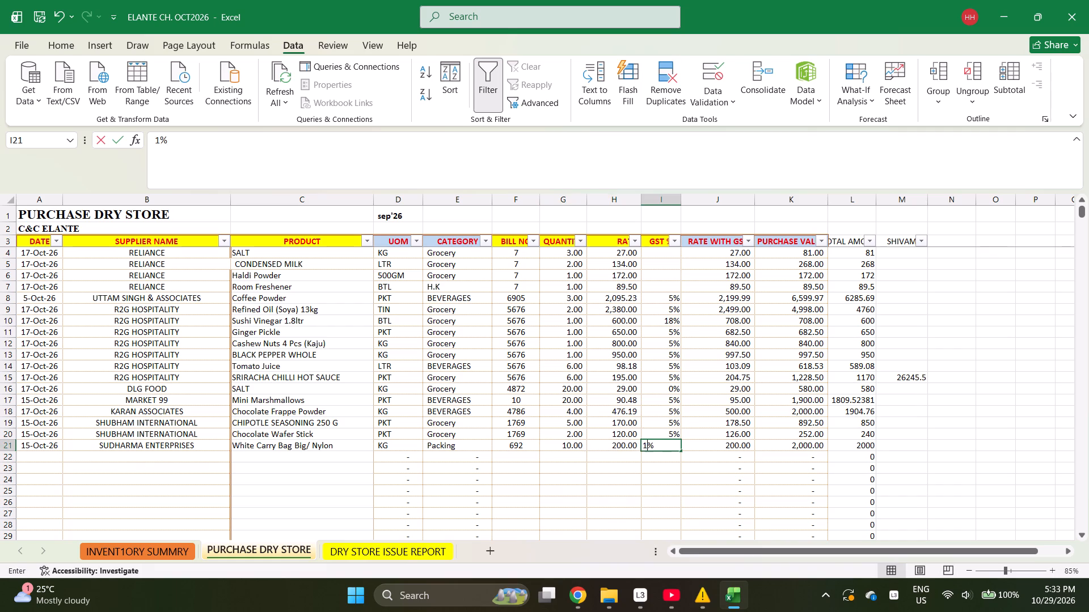
{"action": "key", "text": "Return"}
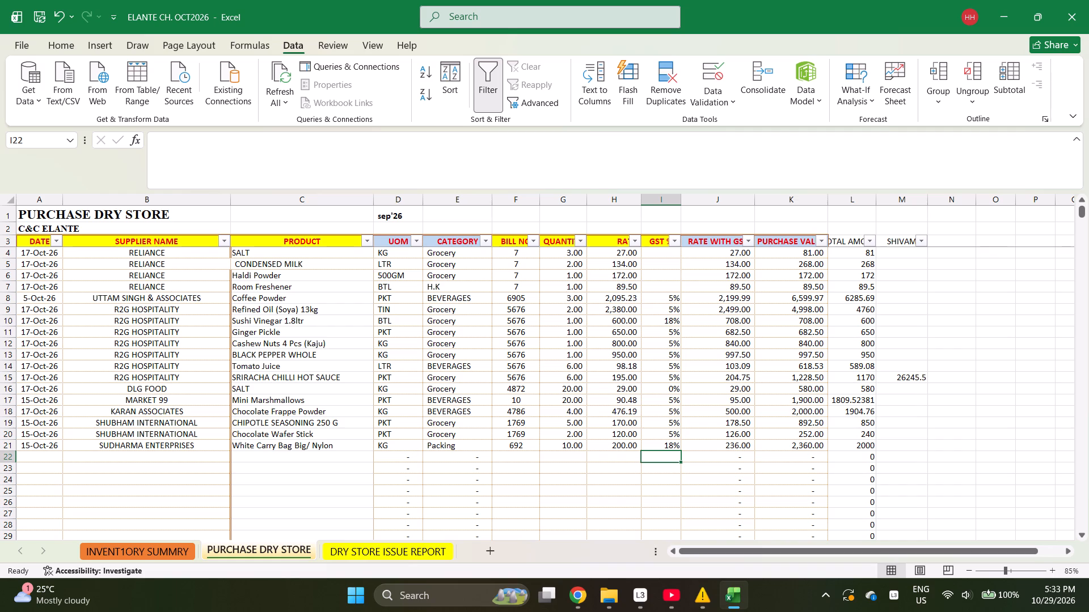
Start a new purchase entry in row 22 dated 17-Oct-26 with supplier BLINKIT.
{"action": "key", "text": "ctrl+Left"}
{"action": "key", "text": "ctrl+Left"}
{"action": "key", "text": "ctrl+Left"}
{"action": "key", "text": "ctrl+Left"}
{"action": "key", "text": "ctrl+Left"}
{"action": "key", "text": "ctrl+Left"}
{"action": "key", "text": "ctrl+Left"}
{"action": "key", "text": "ctrl+Left"}
{"action": "key", "text": "ctrl+Left"}
{"action": "key", "text": "ctrl+Left"}
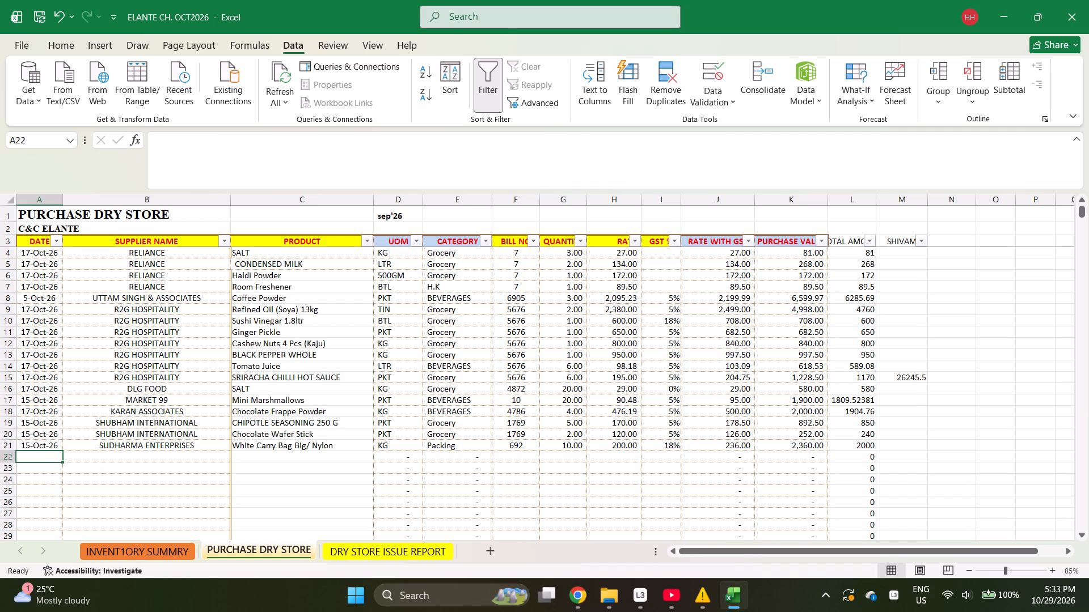
{"action": "type", "text": "10-17-2026"}
{"action": "key", "text": "Right"}
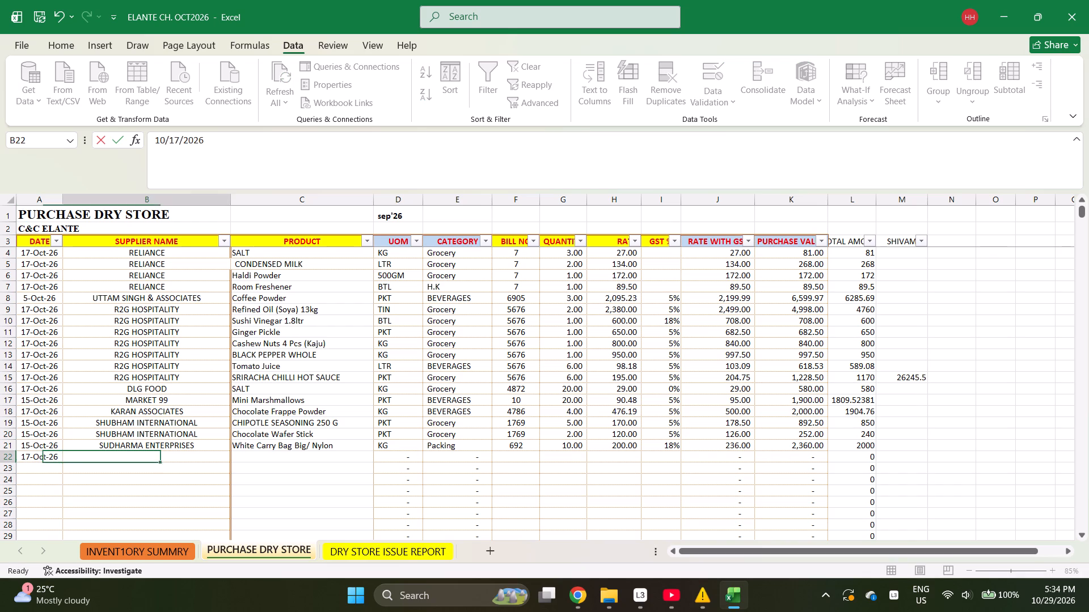
{"action": "type", "text": "BLINKIT"}
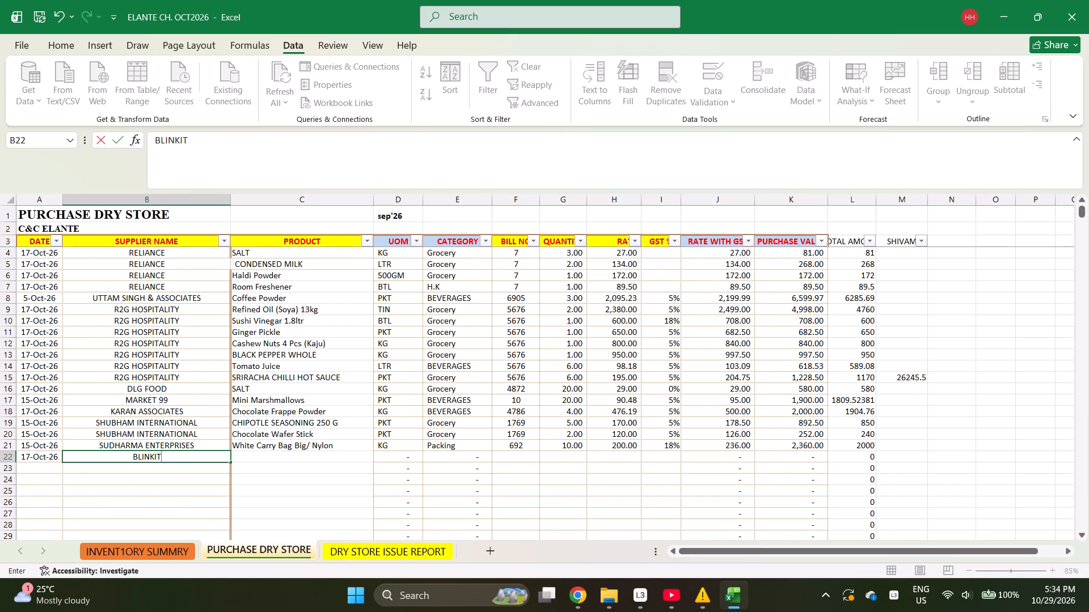
{"action": "key", "text": "Right"}
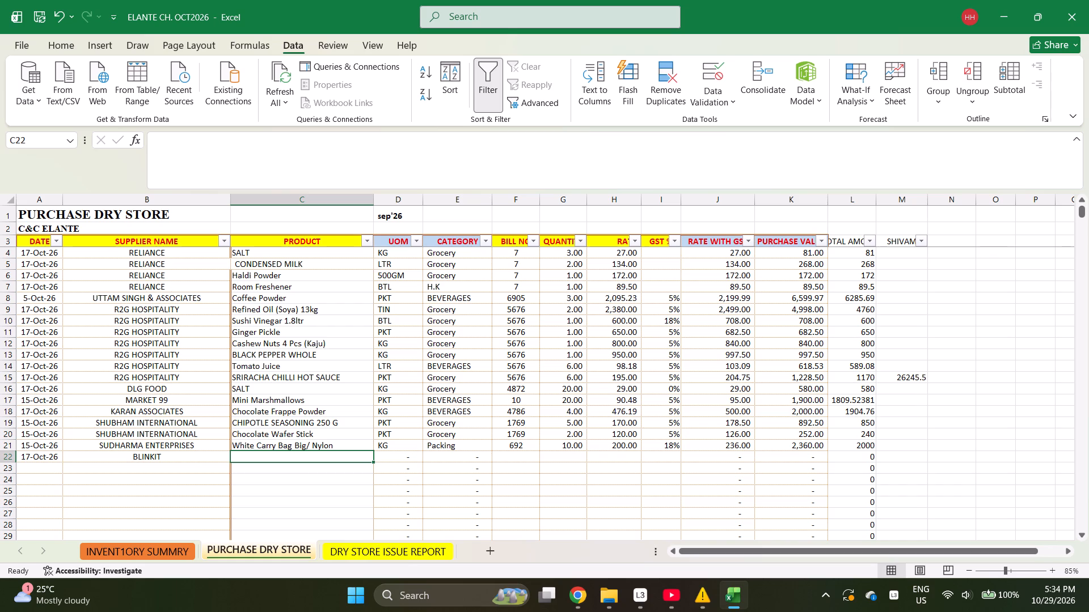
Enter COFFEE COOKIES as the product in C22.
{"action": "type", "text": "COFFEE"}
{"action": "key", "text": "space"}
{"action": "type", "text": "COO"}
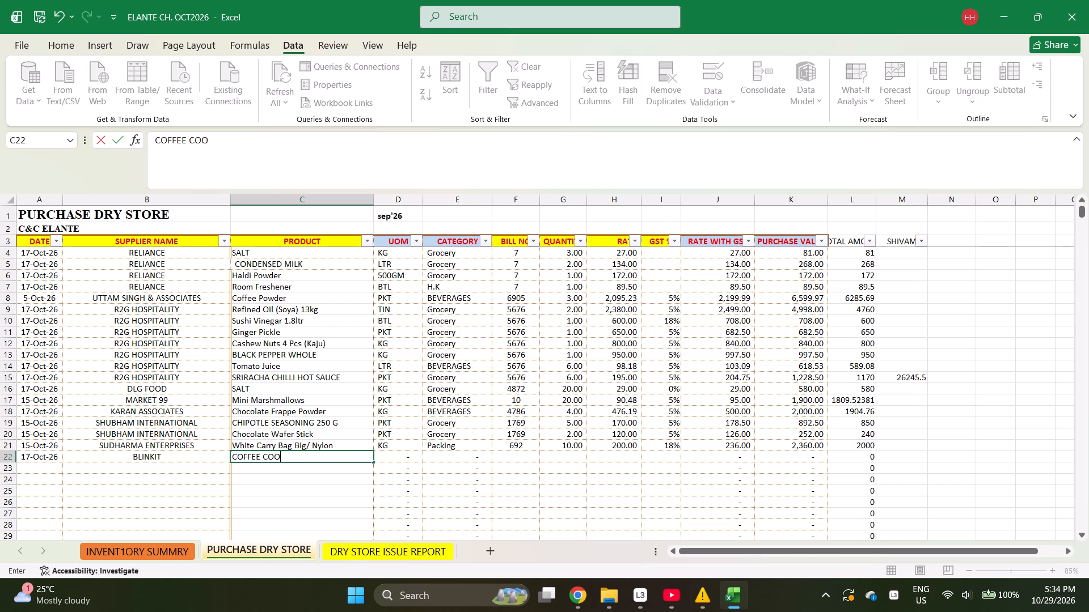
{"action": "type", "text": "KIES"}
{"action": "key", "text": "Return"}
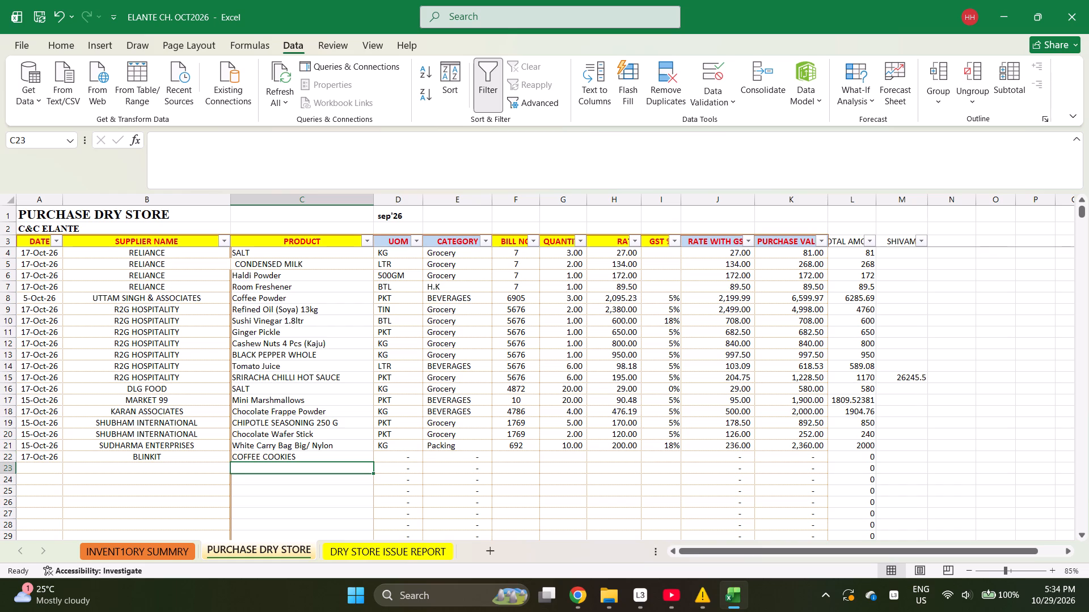
Find the coffee cookie item in the inventory summary and copy its name, COFFEE COOKIEE, into C22 of the purchase sheet.
{"action": "key", "text": "ctrl+Page_Up"}
{"action": "key", "text": "ctrl+f"}
{"action": "type", "text": "COFFEE"}
{"action": "key", "text": "space"}
{"action": "type", "text": "COOK"}
{"action": "key", "text": "Return"}
{"action": "key", "text": "Escape"}
{"action": "key", "text": "ctrl+c"}
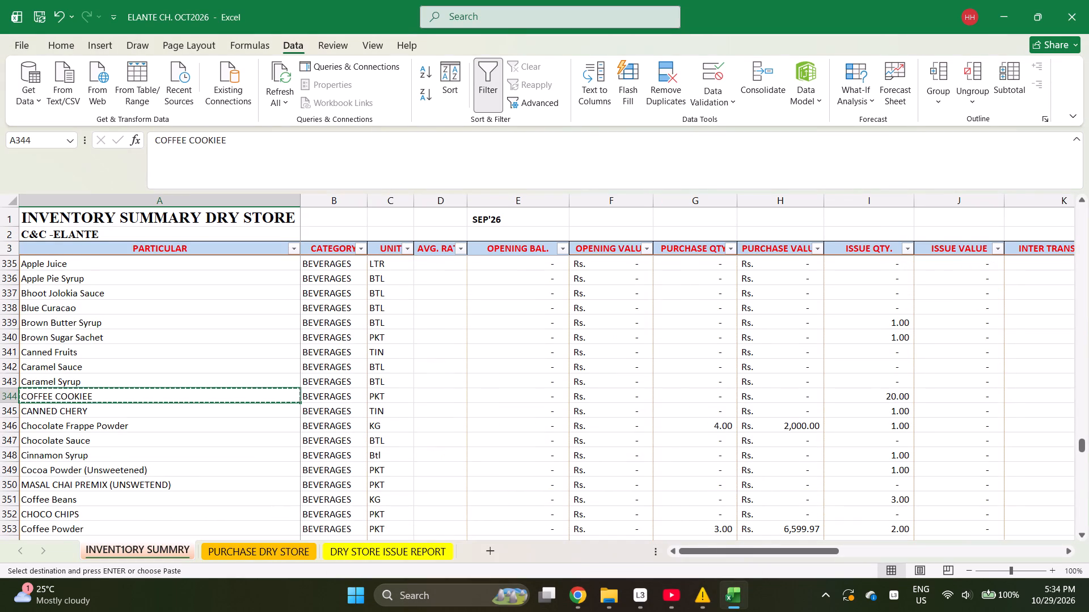
{"action": "key", "text": "ctrl+Page_Down"}
{"action": "key", "text": "Return"}
{"action": "key", "text": "ctrl+z"}
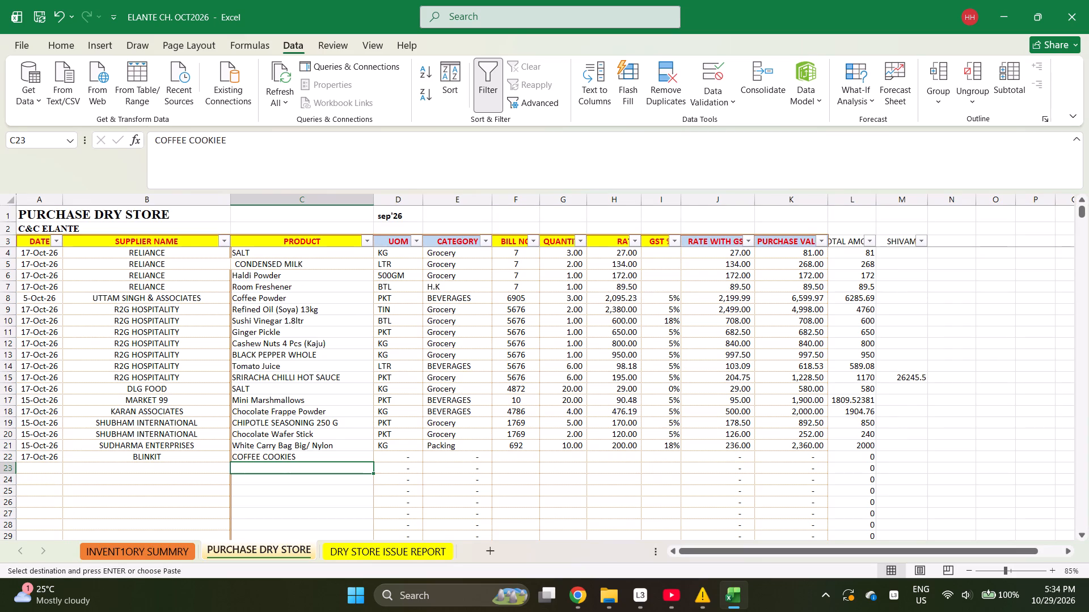
{"action": "key", "text": "Up"}
{"action": "key", "text": "Return"}
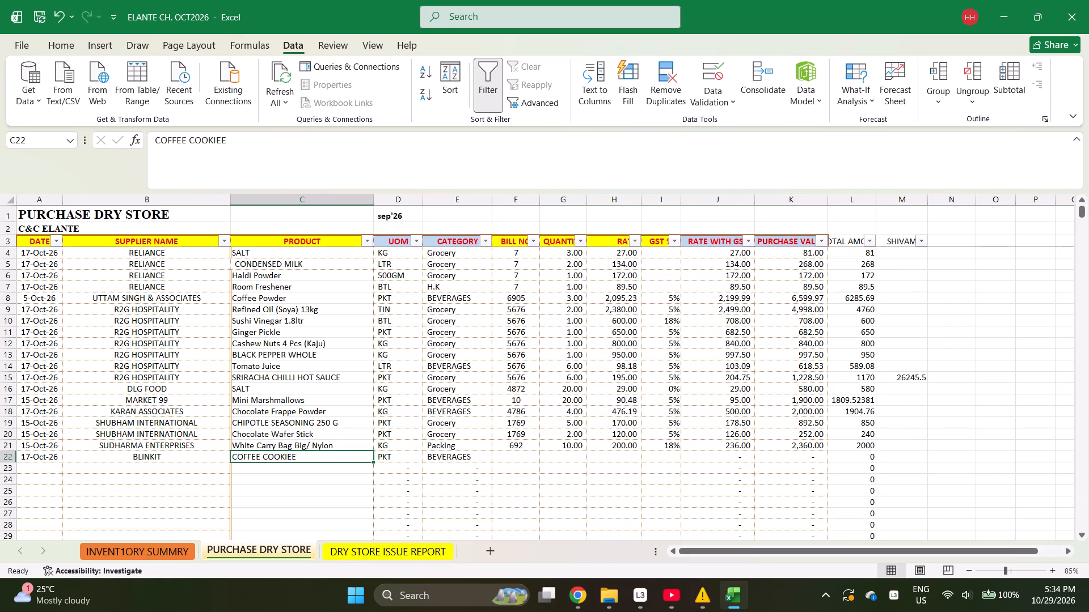
Add SAMAK MILLET GRAIN as a new item in A227 of the inventory summary, replacing the first NA placeholder after the grocery items.
{"action": "key", "text": "Down"}
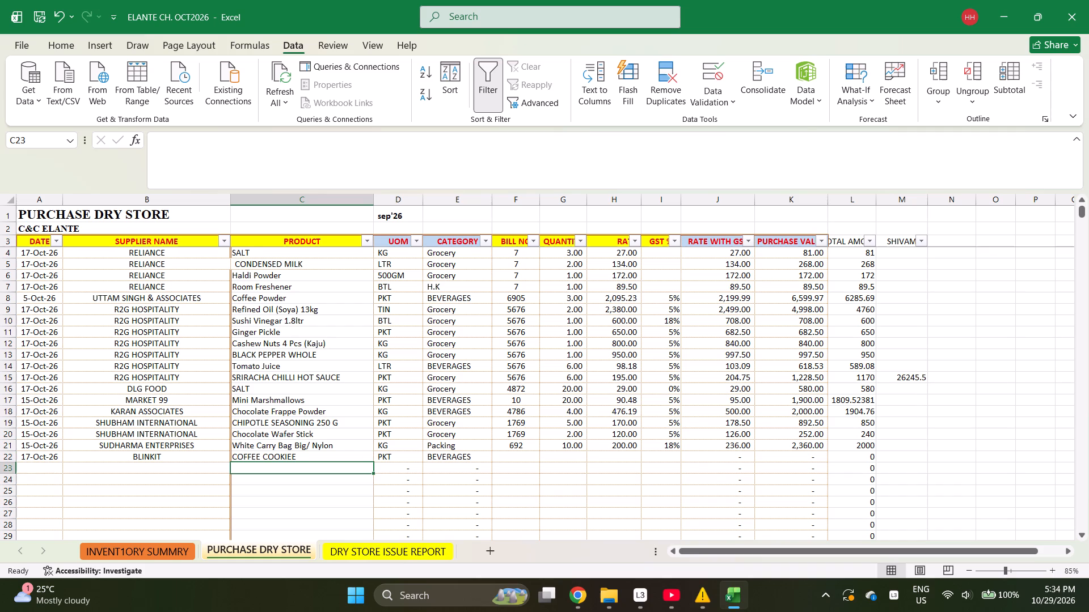
{"action": "key", "text": "ctrl+Page_Up"}
{"action": "key", "text": "Down"}
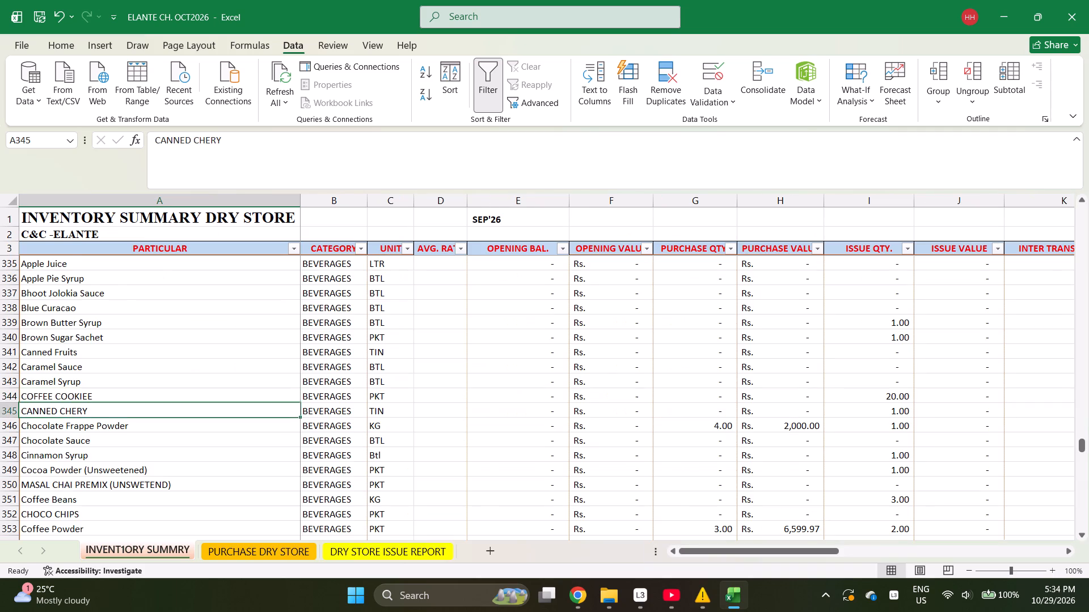
{"action": "key", "text": "Page_Up"}
{"action": "key", "text": "Page_Up"}
{"action": "key", "text": "Page_Up"}
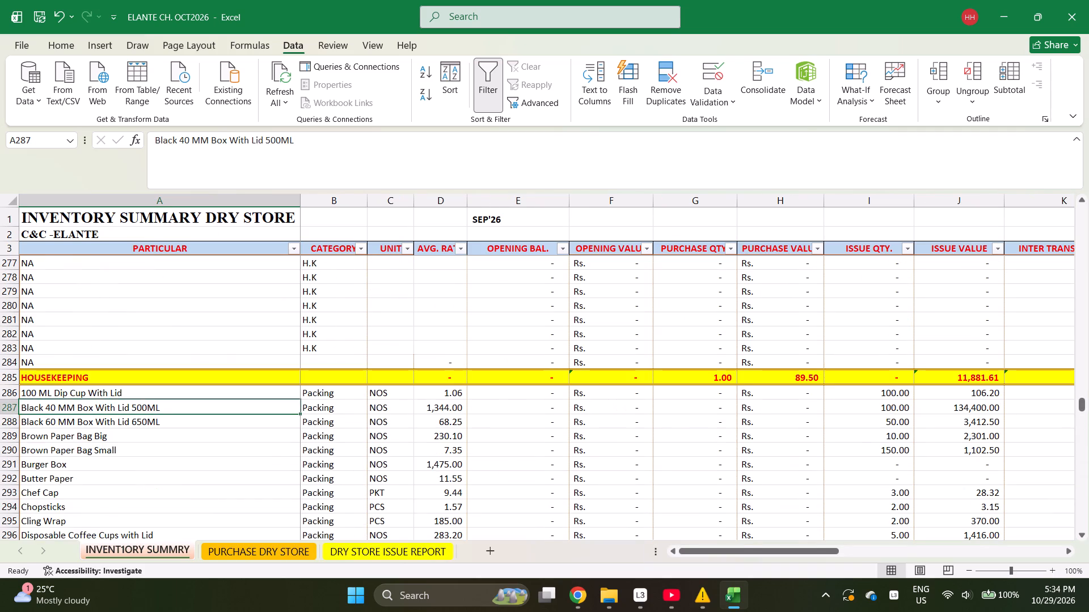
{"action": "key", "text": "Page_Up"}
{"action": "key", "text": "Page_Up"}
{"action": "key", "text": "Page_Up"}
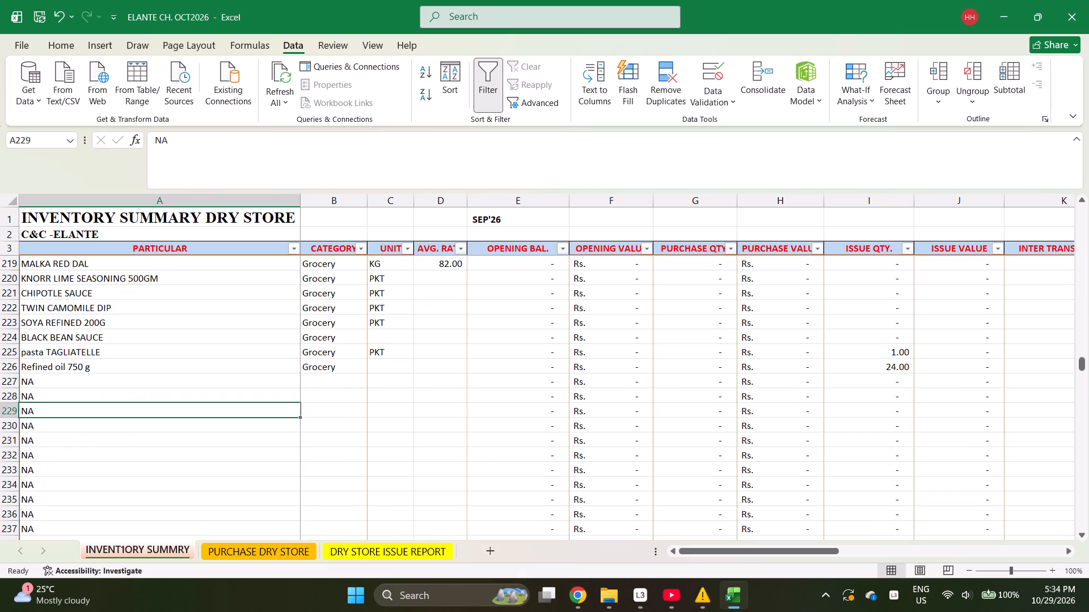
{"action": "key", "text": "Up"}
{"action": "key", "text": "Up"}
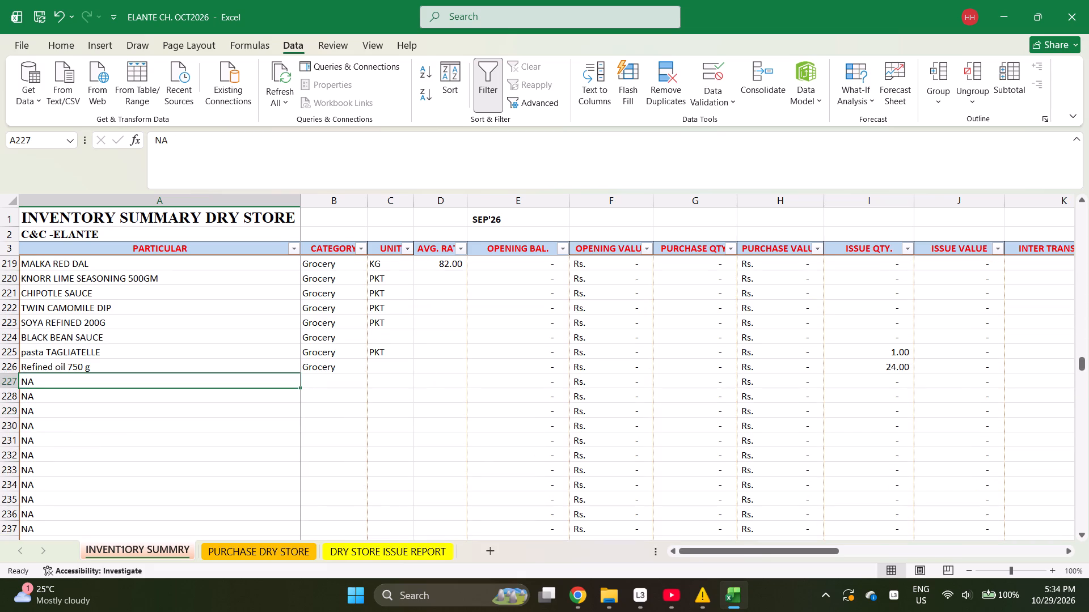
{"action": "type", "text": "SAMAK"}
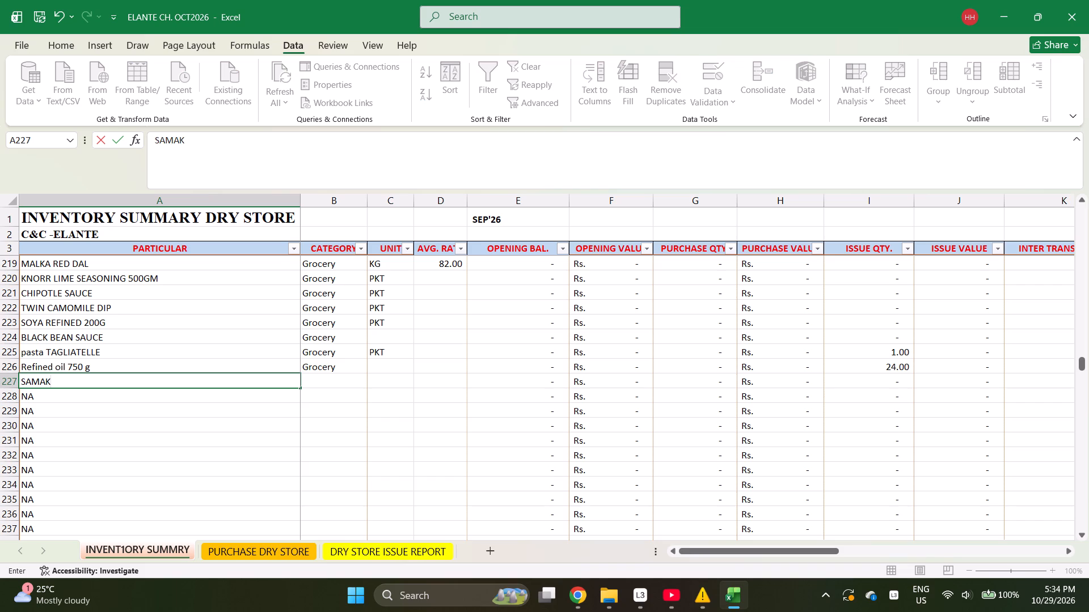
{"action": "key", "text": "space"}
{"action": "type", "text": "MILLET"}
{"action": "key", "text": "space"}
{"action": "type", "text": "GRAIN"}
{"action": "key", "text": "Return"}
Fill down category Grocery for SAMAK MILLET GRAIN and unit PKT for both Refined oil 750 g and SAMAK MILLET GRAIN.
{"action": "key", "text": "Up"}
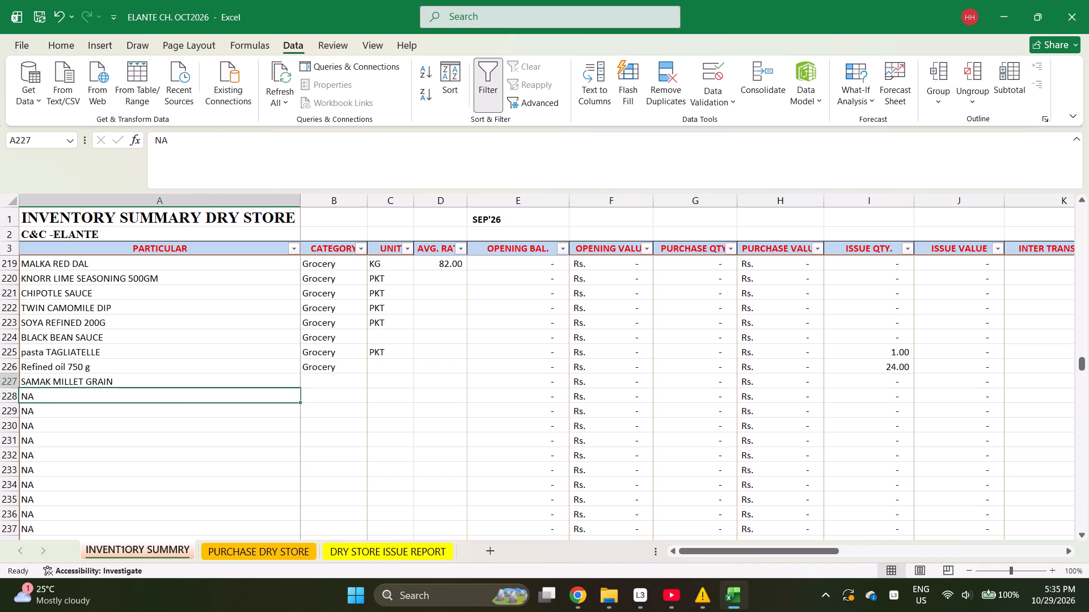
{"action": "key", "text": "Right"}
{"action": "key", "text": "shift+Right"}
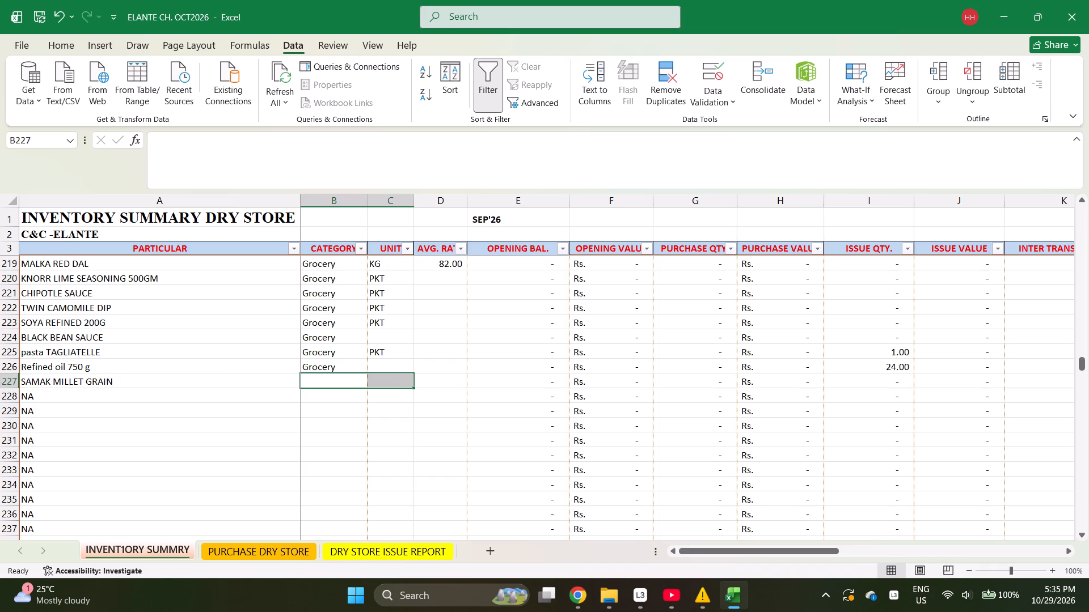
{"action": "key", "text": "ctrl+d"}
{"action": "key", "text": "Right"}
{"action": "key", "text": "Up"}
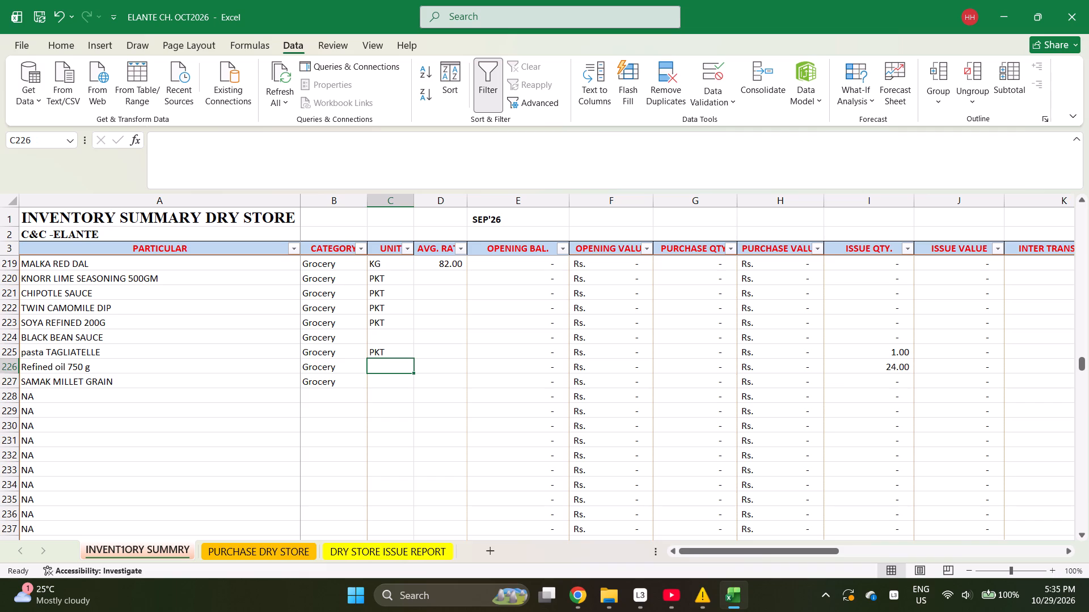
{"action": "key", "text": "ctrl+d"}
{"action": "key", "text": "Down"}
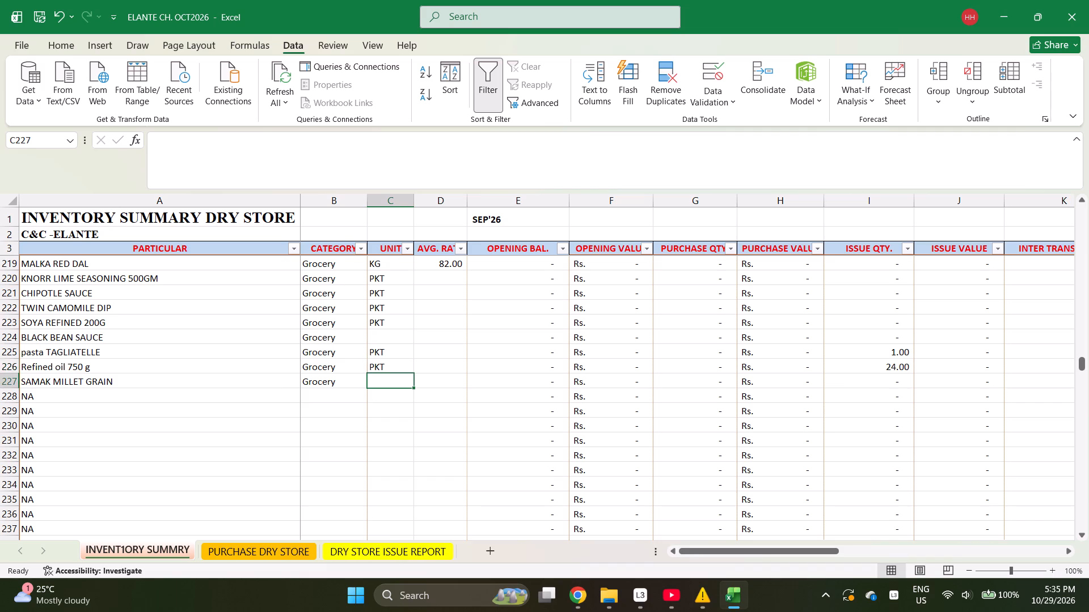
{"action": "key", "text": "ctrl+d"}
Copy the SAMAK MILLET GRAIN name from the inventory summary into C23 of the purchase dry store sheet.
{"action": "key", "text": "ctrl+Left"}
{"action": "key", "text": "ctrl+Left"}
{"action": "key", "text": "ctrl+Left"}
{"action": "key", "text": "ctrl+Left"}
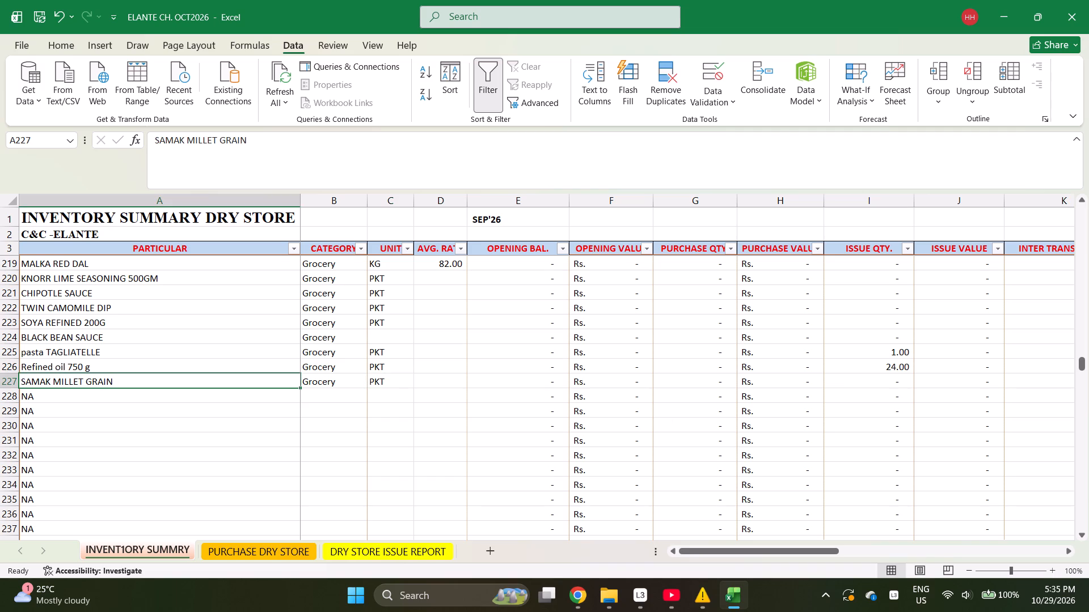
{"action": "key", "text": "ctrl+c"}
{"action": "key", "text": "ctrl+Page_Down"}
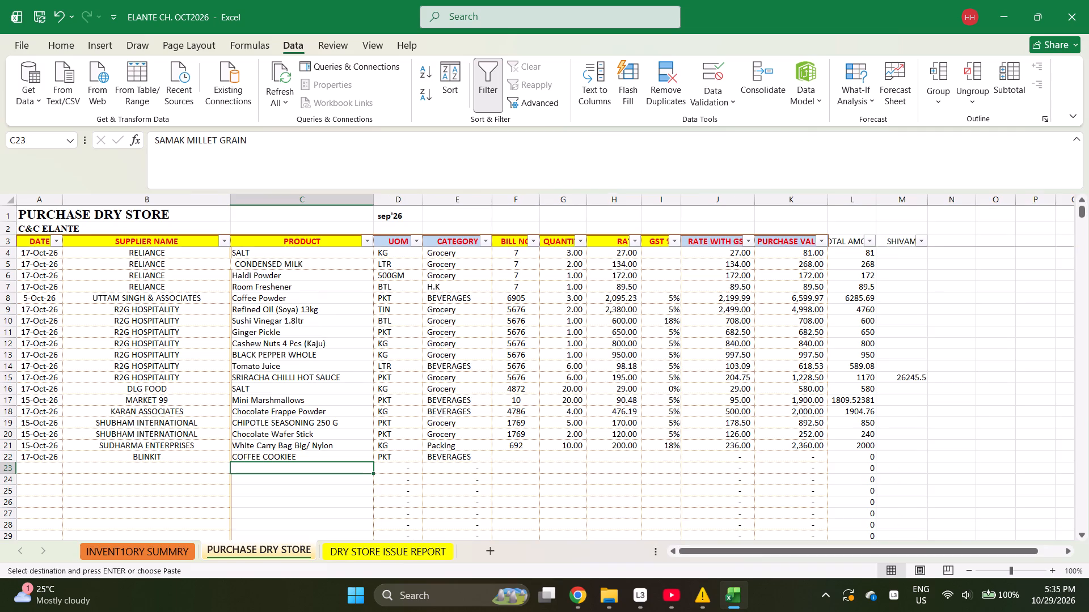
{"action": "key", "text": "Return"}
{"action": "key", "text": "Return"}
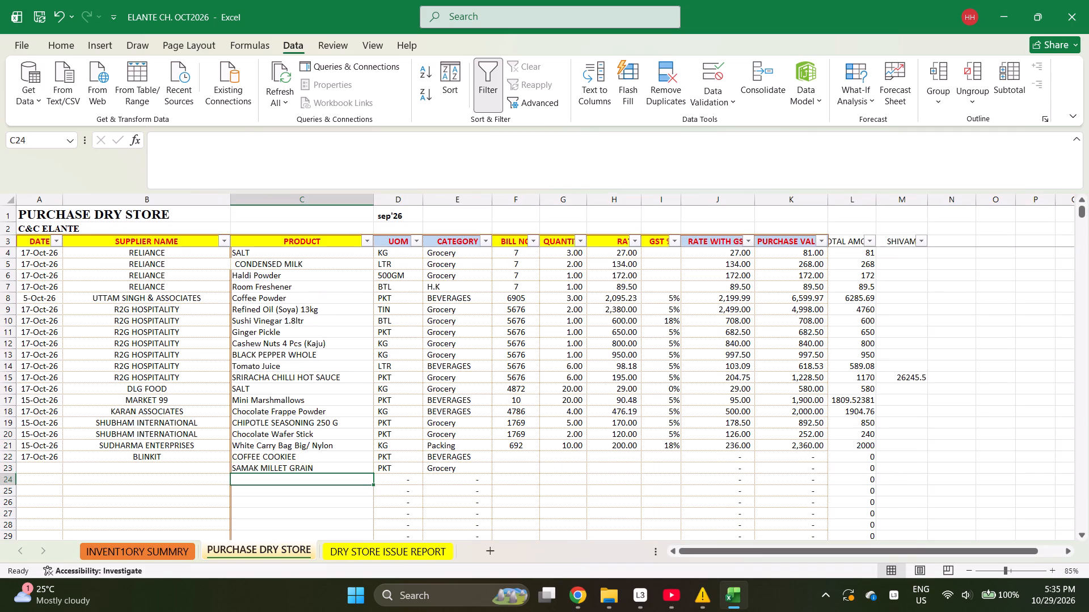
Enter bill number 169 for the COFFEE COOKIEE and SAMAK MILLET GRAIN purchases in F22 and F23.
{"action": "key", "text": "Up"}
{"action": "key", "text": "Up"}
{"action": "key", "text": "Right"}
{"action": "key", "text": "Right"}
{"action": "key", "text": "Right"}
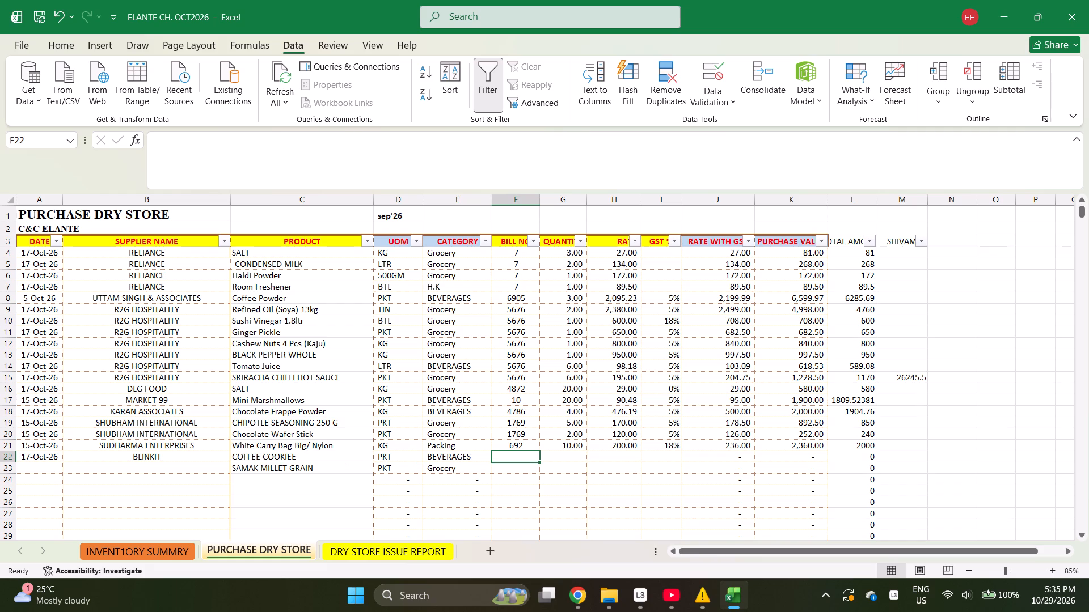
{"action": "key", "text": "1"}
{"action": "type", "text": "69"}
{"action": "key", "text": "Return"}
{"action": "type", "text": "169"}
{"action": "key", "text": "Right"}
Enter quantity 10 for COFFEE COOKIEE in G22 and quantity 1 for SAMAK MILLET GRAIN in G23.
{"action": "key", "text": "ctrl+Up"}
{"action": "key", "text": "Down"}
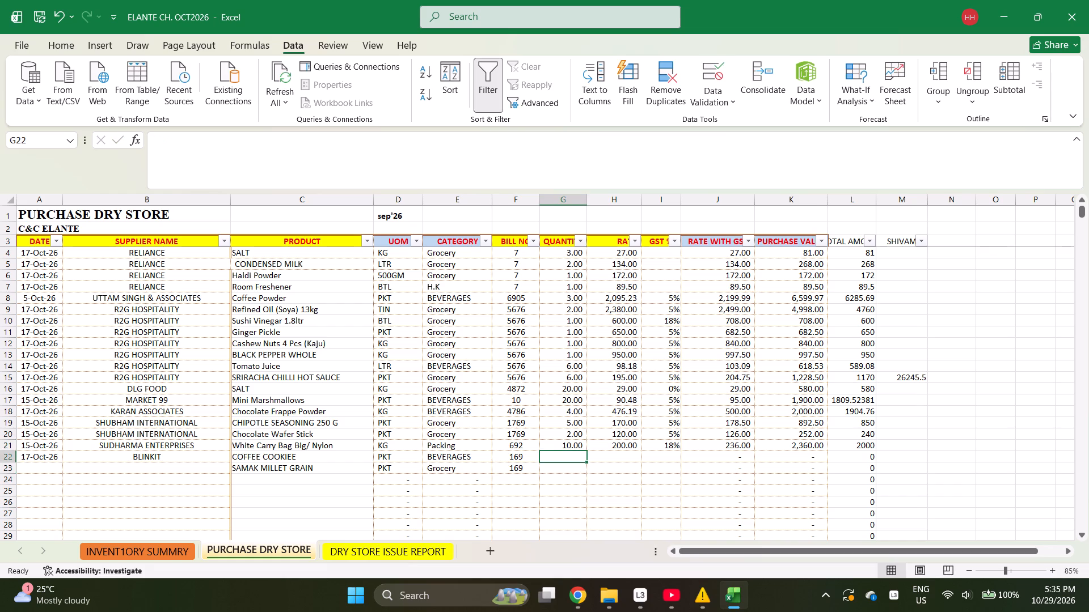
{"action": "type", "text": "10"}
{"action": "key", "text": "Return"}
{"action": "key", "text": "1"}
{"action": "key", "text": "Return"}
Select the rate cell H22 of the COFFEE COOKIEE purchase.
{"action": "key", "text": "Right"}
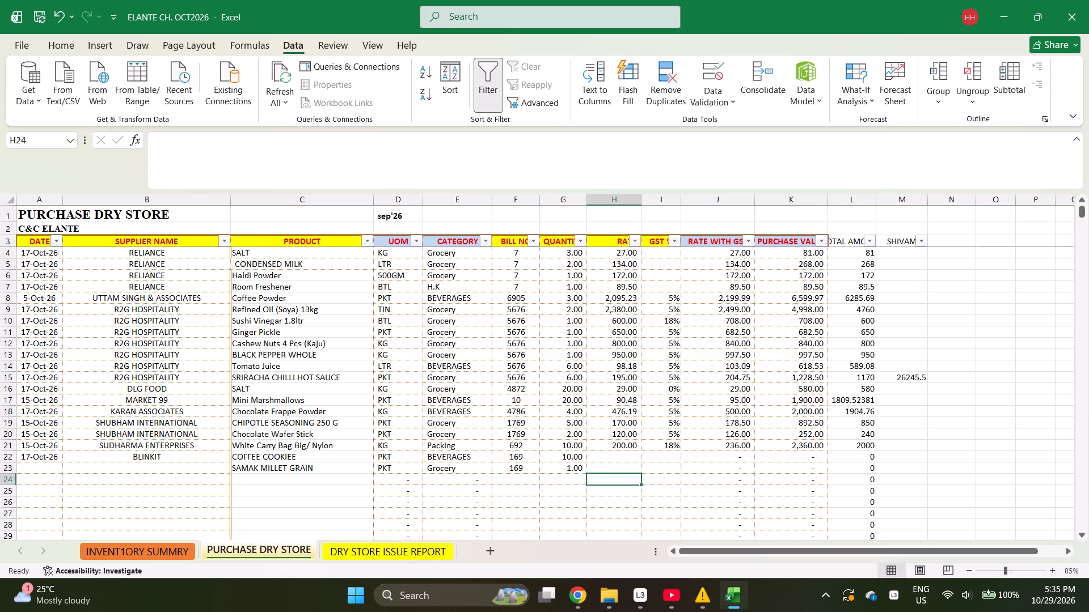
{"action": "key", "text": "Up"}
{"action": "key", "text": "Up"}
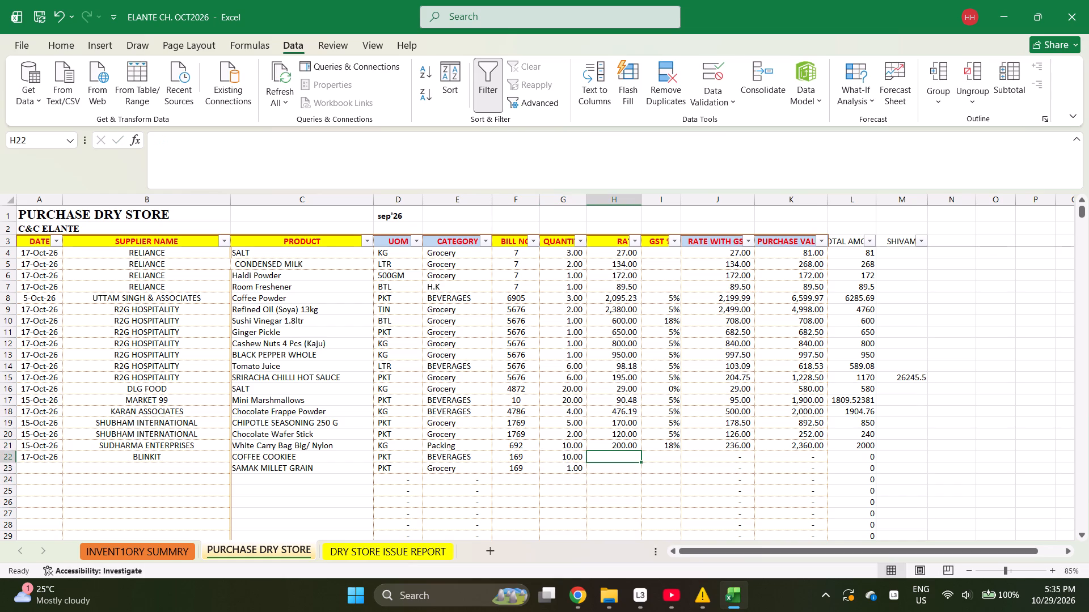
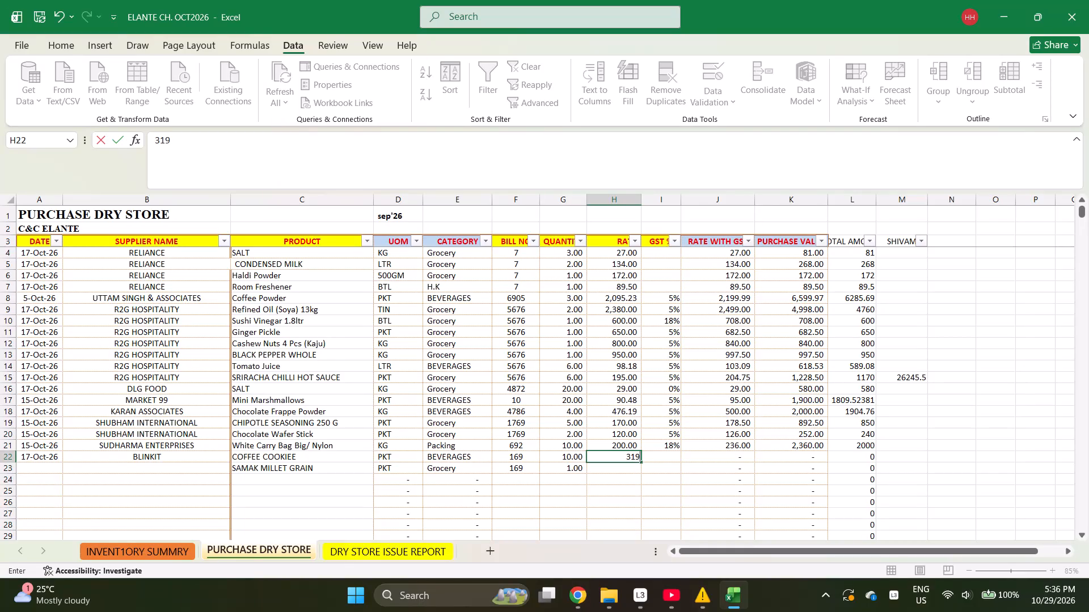
Enter the COFFEE COOKIEE rate in H22 as the formula =319.05/10, replacing the partly entered value.
{"action": "key", "text": "BackSpace"}
{"action": "key", "text": "BackSpace"}
{"action": "key", "text": "BackSpace"}
{"action": "key", "text": "equal"}
{"action": "type", "text": "319"}
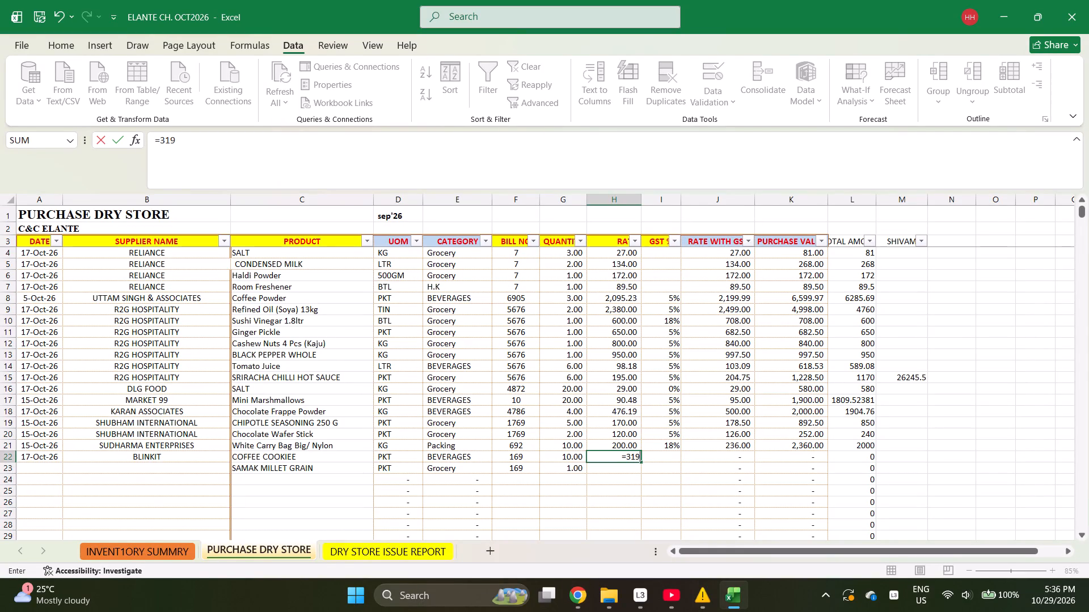
{"action": "type", "text": ".05/"}
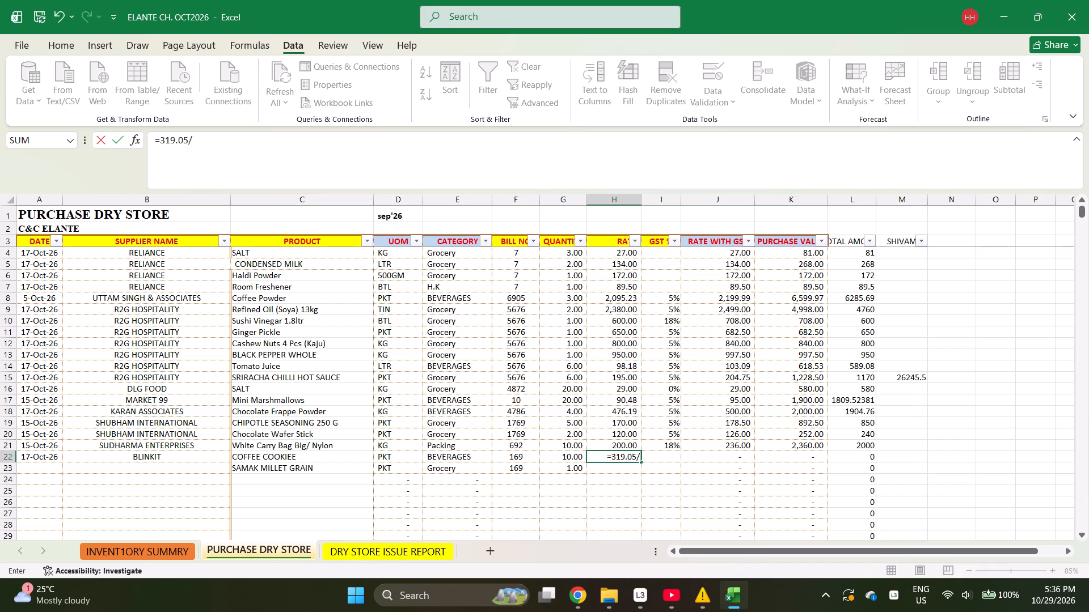
{"action": "type", "text": "10"}
{"action": "key", "text": "Return"}
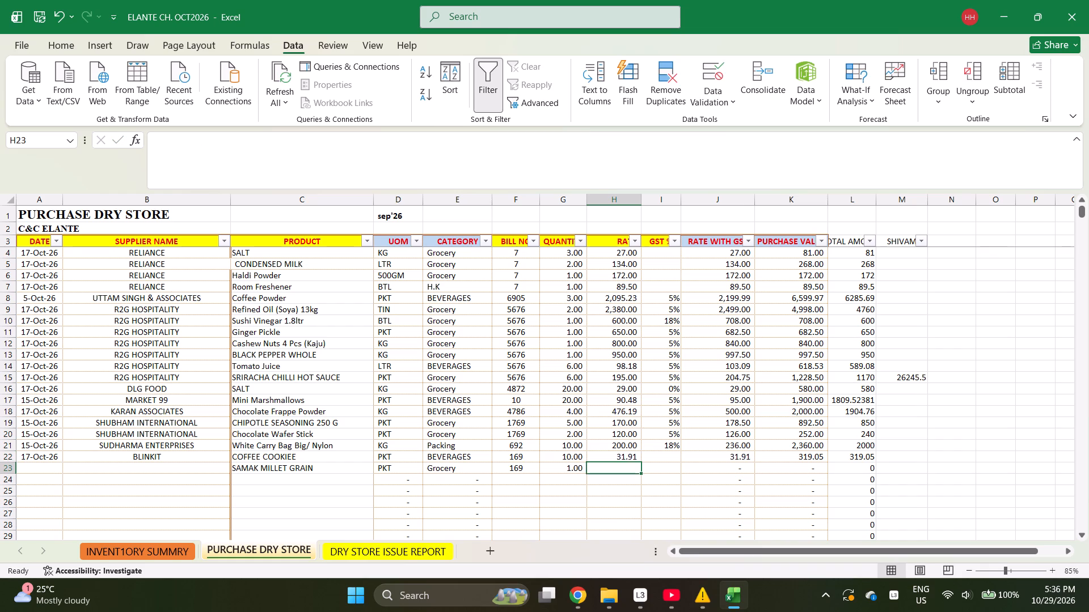
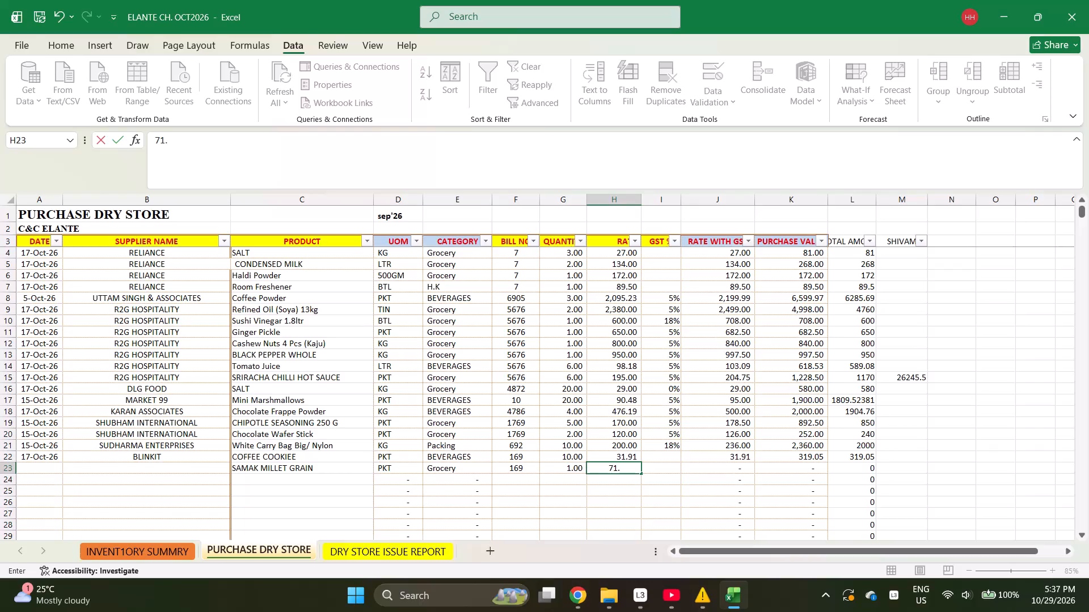
Confirm the 71.43 rate for SAMAK MILLET GRAIN and set GST to 5% for both COFFEE COOKIEE and SAMAK MILLET GRAIN.
{"action": "key", "text": "Right"}
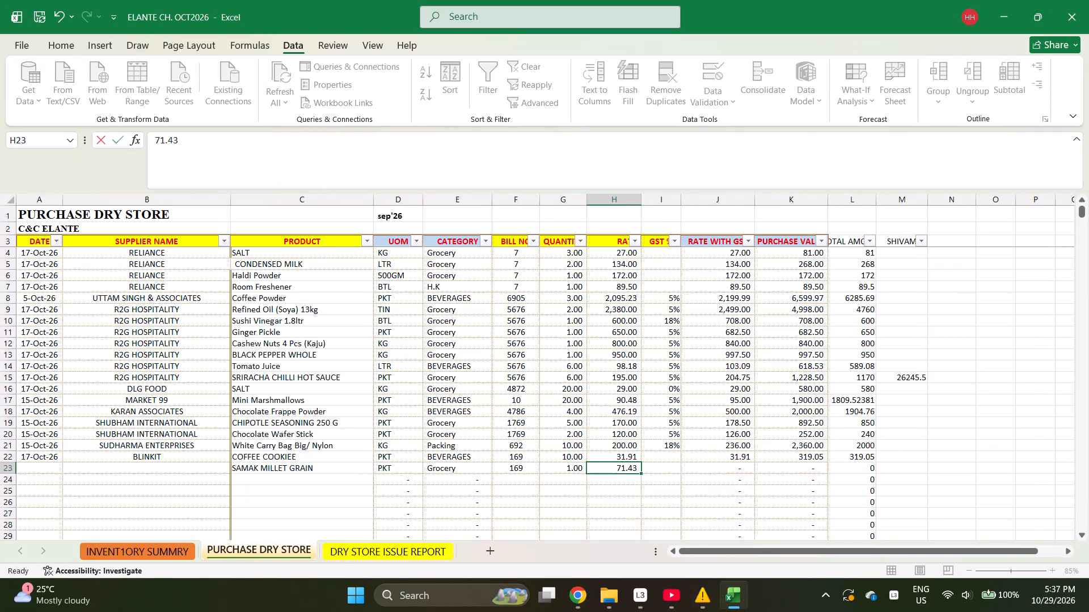
{"action": "key", "text": "Up"}
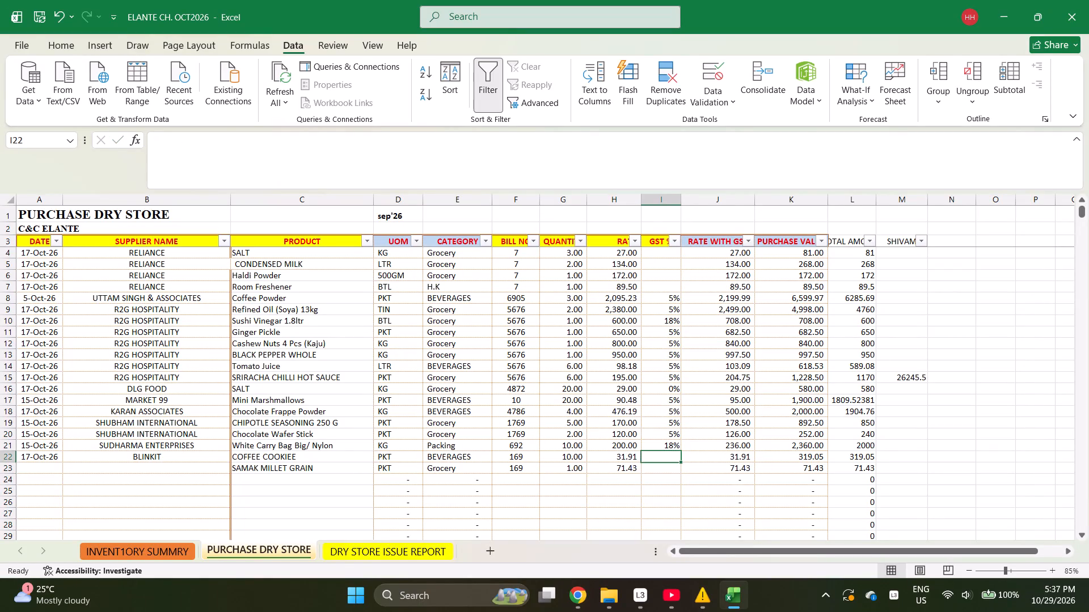
{"action": "key", "text": "5"}
{"action": "key", "text": "Return"}
{"action": "key", "text": "5"}
{"action": "key", "text": "Return"}
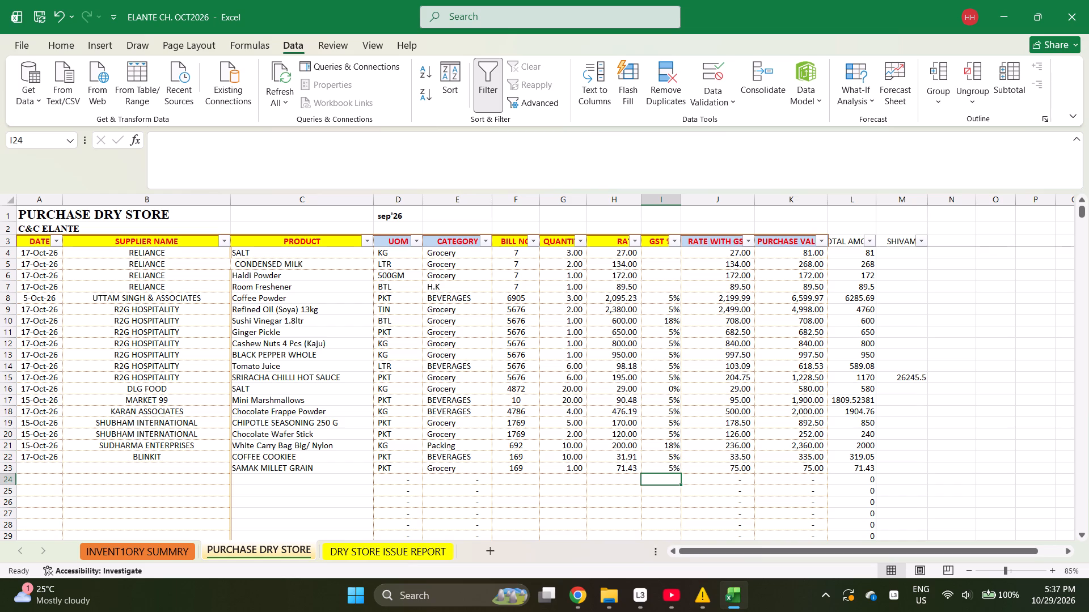
Enter FRIGHT CHARGE as the product in C24, below SAMAK MILLET GRAIN.
{"action": "key", "text": "Left"}
{"action": "key", "text": "Left"}
{"action": "key", "text": "Left"}
{"action": "key", "text": "Left"}
{"action": "key", "text": "Left"}
{"action": "key", "text": "Left"}
{"action": "key", "text": "Left"}
{"action": "key", "text": "Right"}
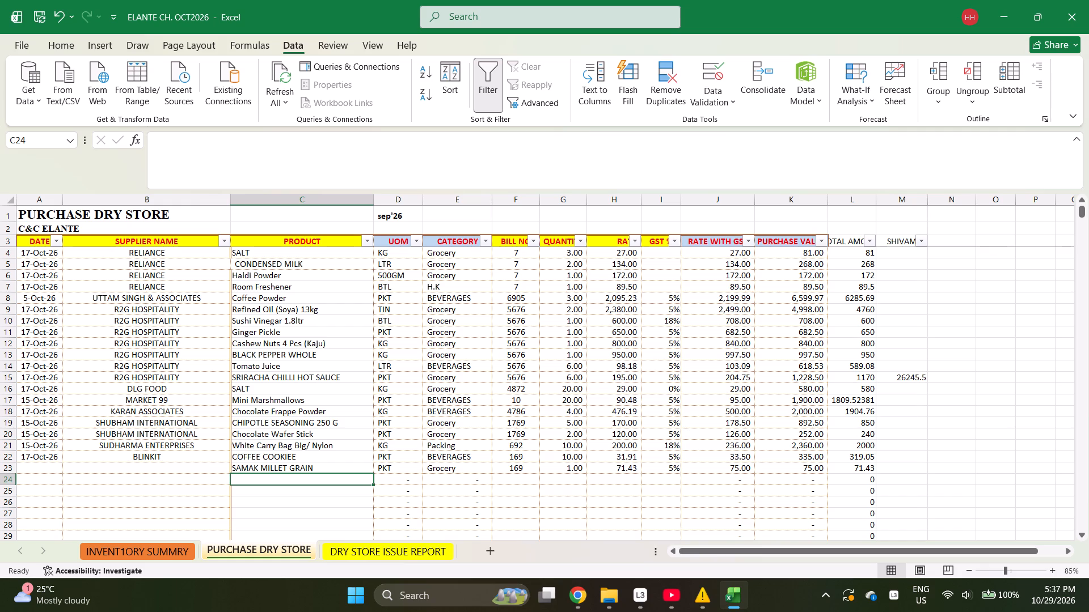
{"action": "type", "text": "FR"}
{"action": "type", "text": "IGHT CHARGE"}
{"action": "key", "text": "Left"}
Fill the 17-Oct-26 date and BLINKIT supplier from row 22 down through rows 23 and 24.
{"action": "key", "text": "Left"}
{"action": "key", "text": "Left"}
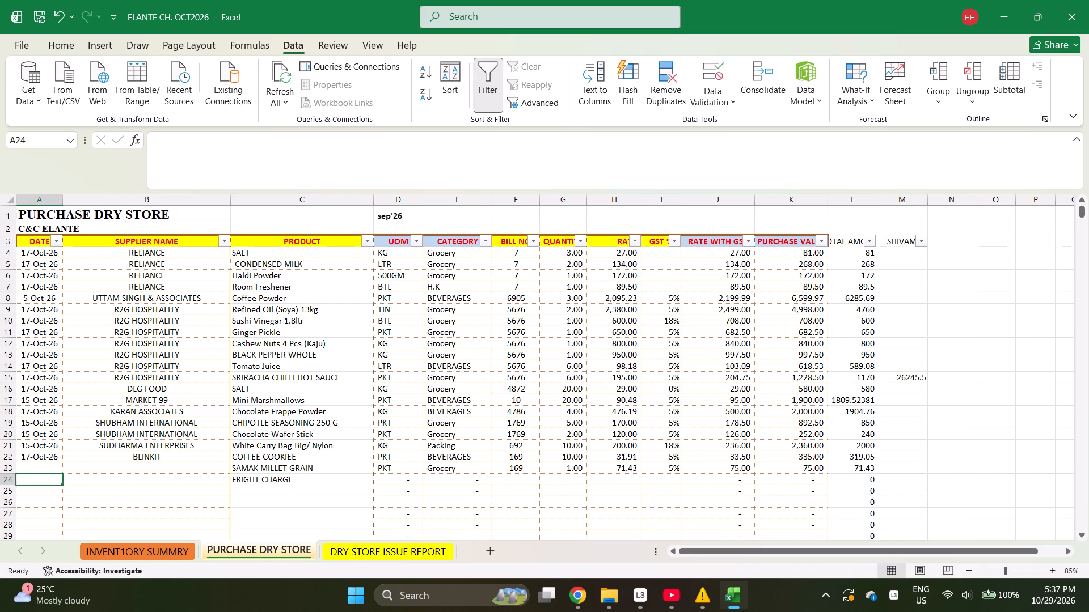
{"action": "key", "text": "ctrl+Up"}
{"action": "key", "text": "shift+Right"}
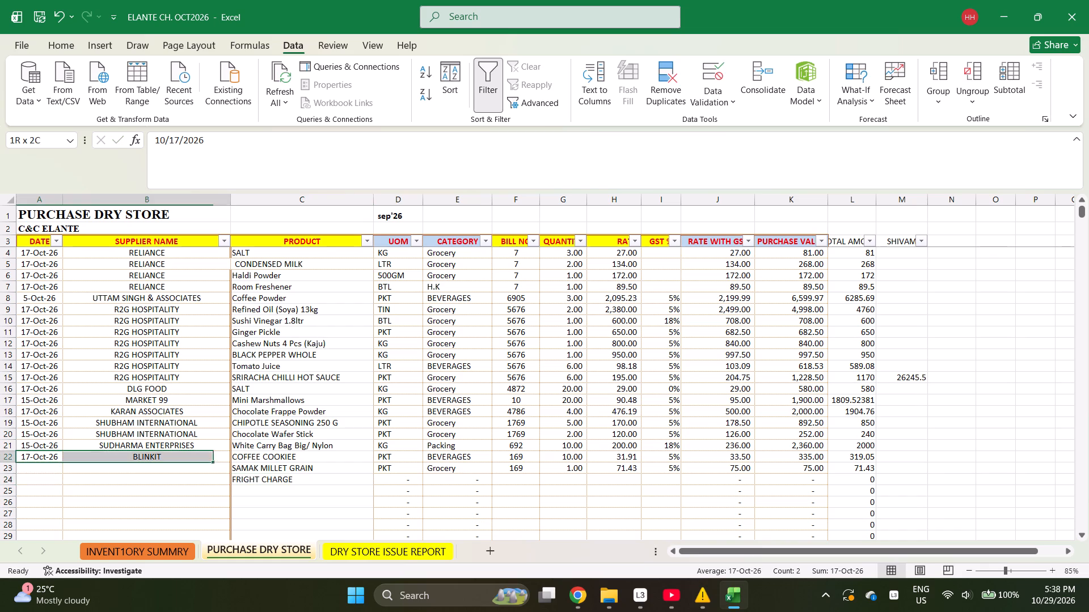
{"action": "key", "text": "shift+Down"}
{"action": "key", "text": "shift+Down"}
{"action": "key", "text": "ctrl+d"}
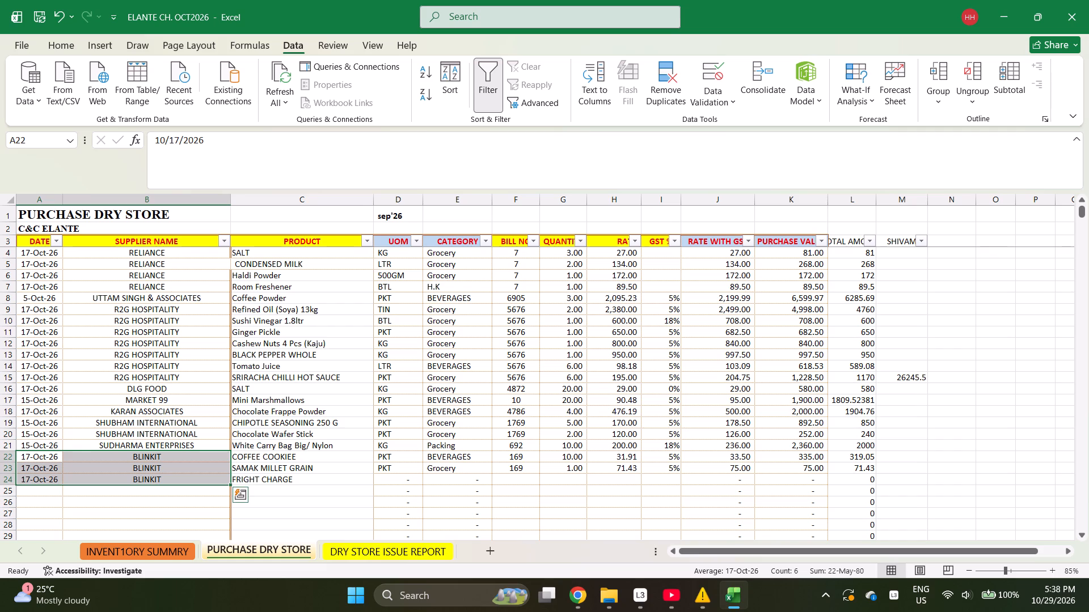
Enter bill number 169, quantity 1 and rate 10 for the FRIGHT CHARGE in row 24.
{"action": "key", "text": "Right"}
{"action": "key", "text": "Right"}
{"action": "key", "text": "Right"}
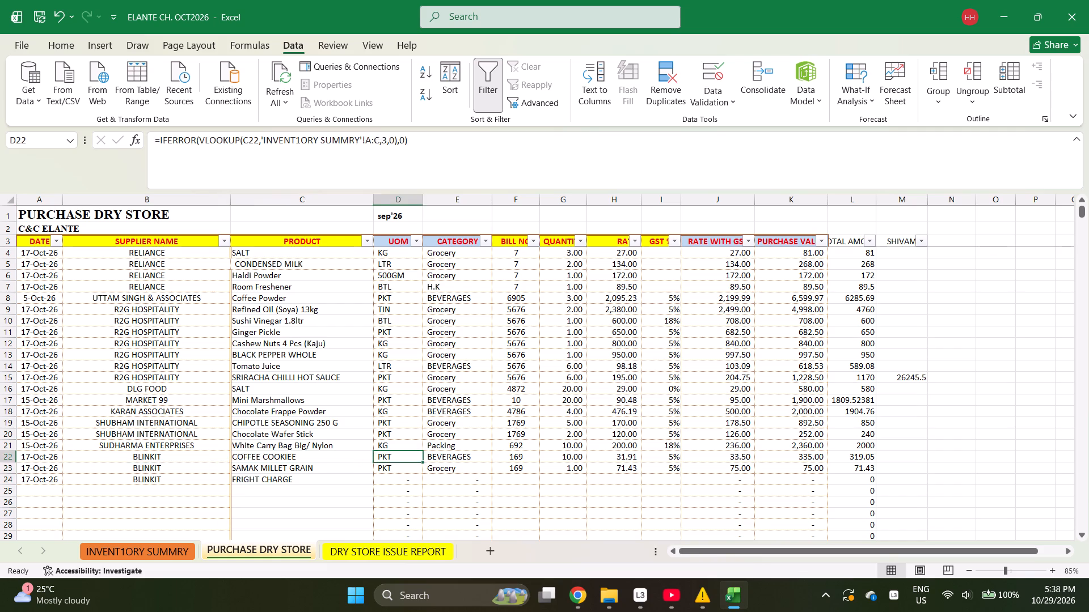
{"action": "key", "text": "Right"}
{"action": "key", "text": "Right"}
{"action": "key", "text": "Down"}
{"action": "key", "text": "Down"}
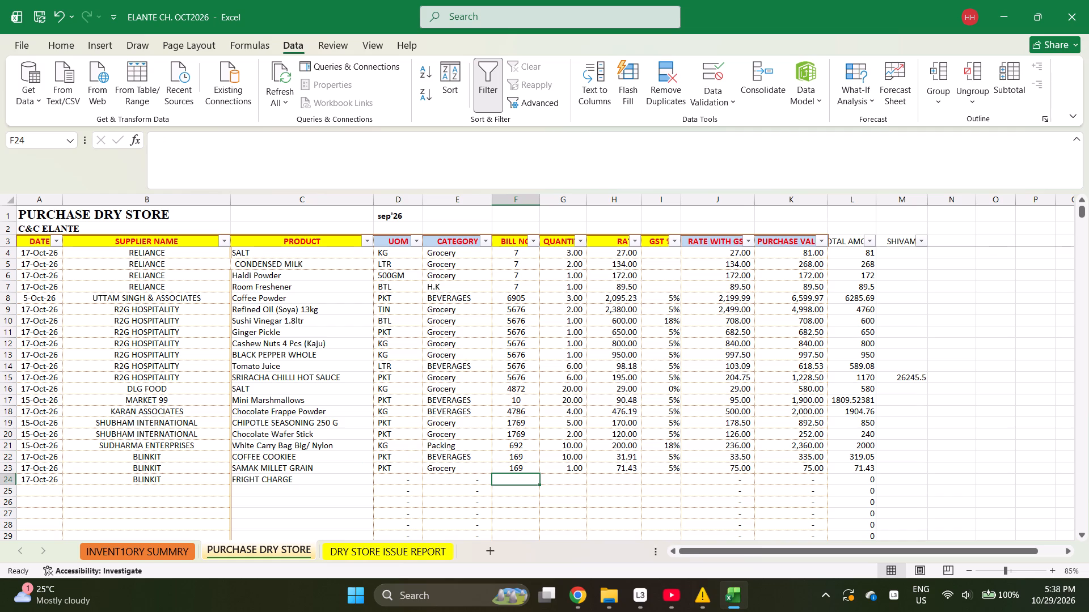
{"action": "type", "text": "169"}
{"action": "key", "text": "Right"}
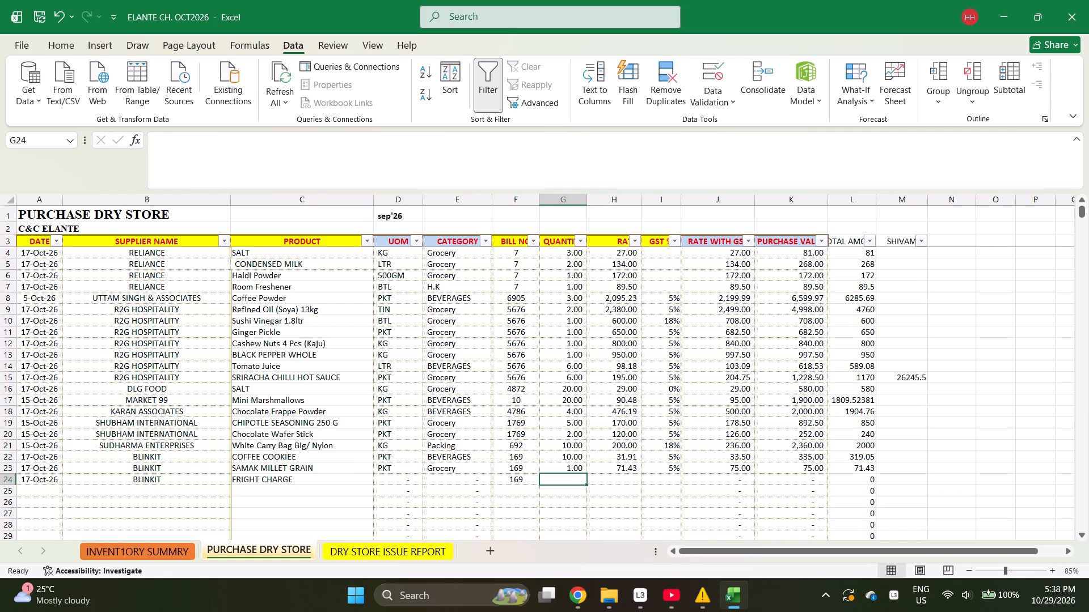
{"action": "key", "text": "1"}
{"action": "key", "text": "Right"}
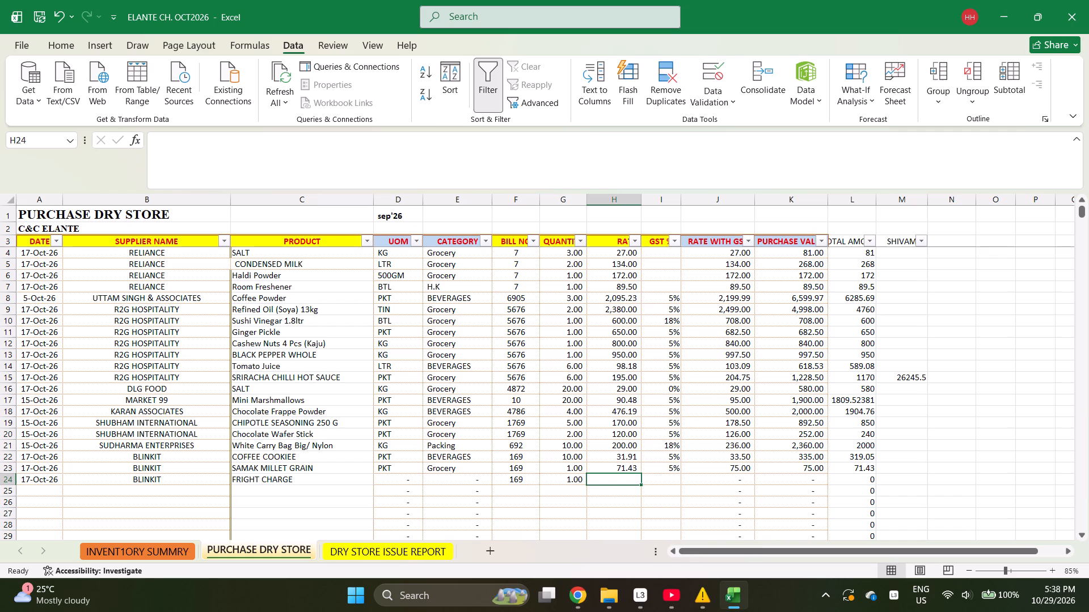
{"action": "type", "text": "10"}
{"action": "key", "text": "Right"}
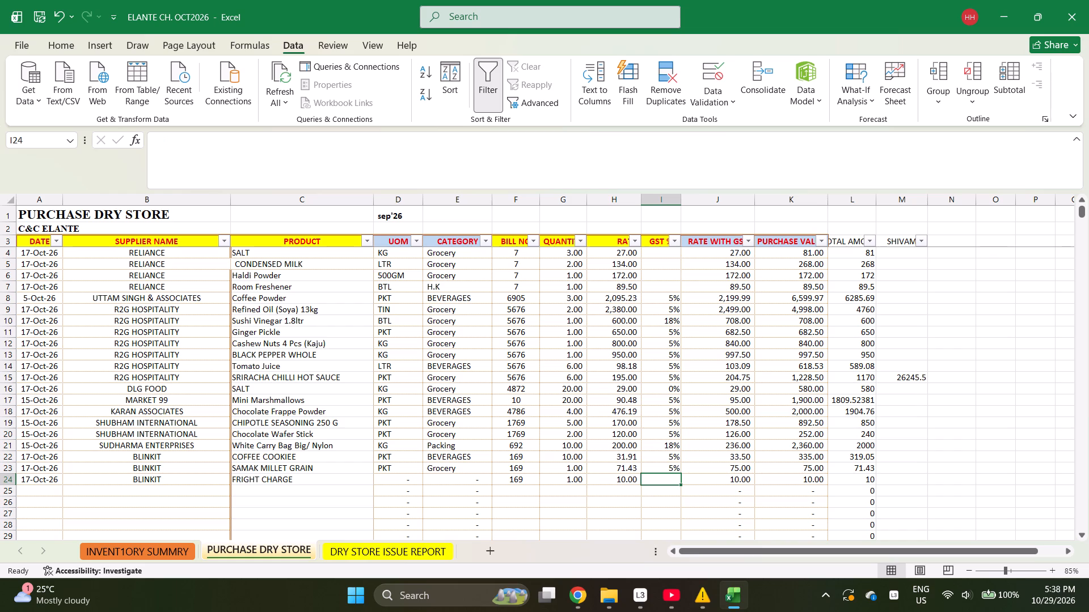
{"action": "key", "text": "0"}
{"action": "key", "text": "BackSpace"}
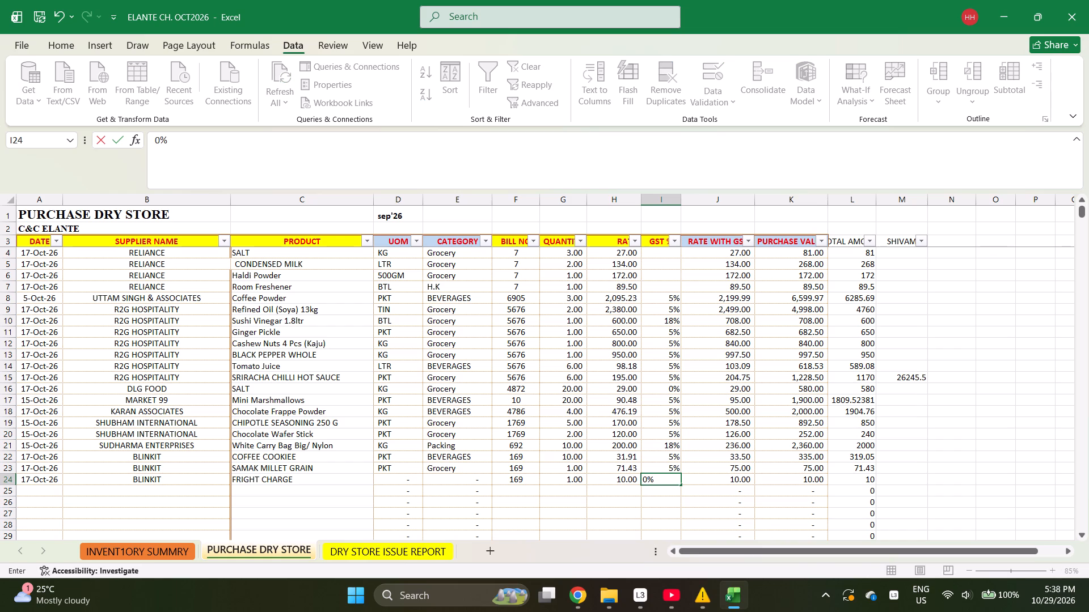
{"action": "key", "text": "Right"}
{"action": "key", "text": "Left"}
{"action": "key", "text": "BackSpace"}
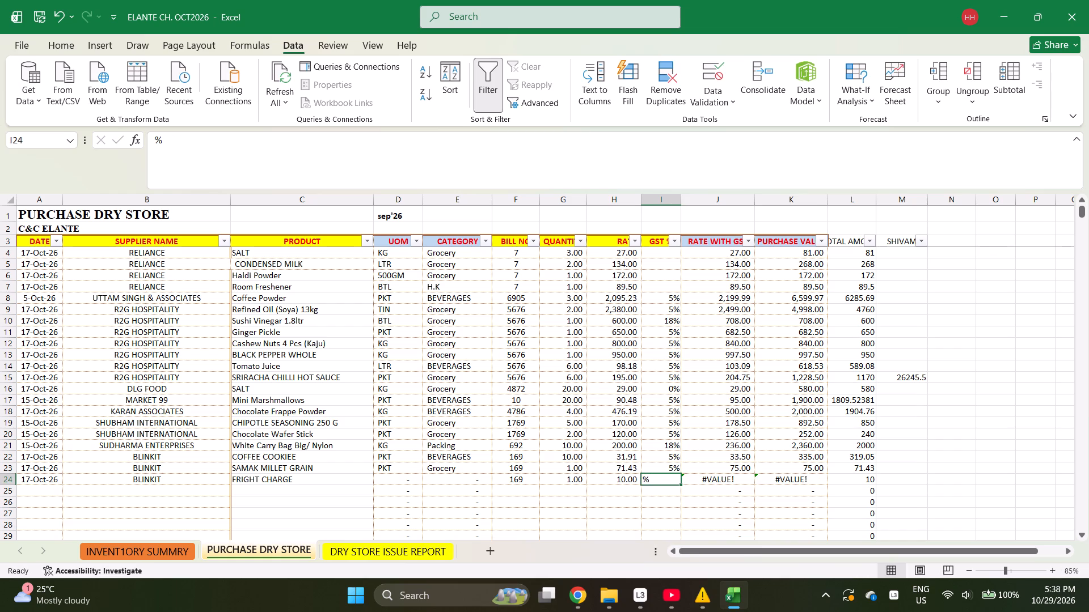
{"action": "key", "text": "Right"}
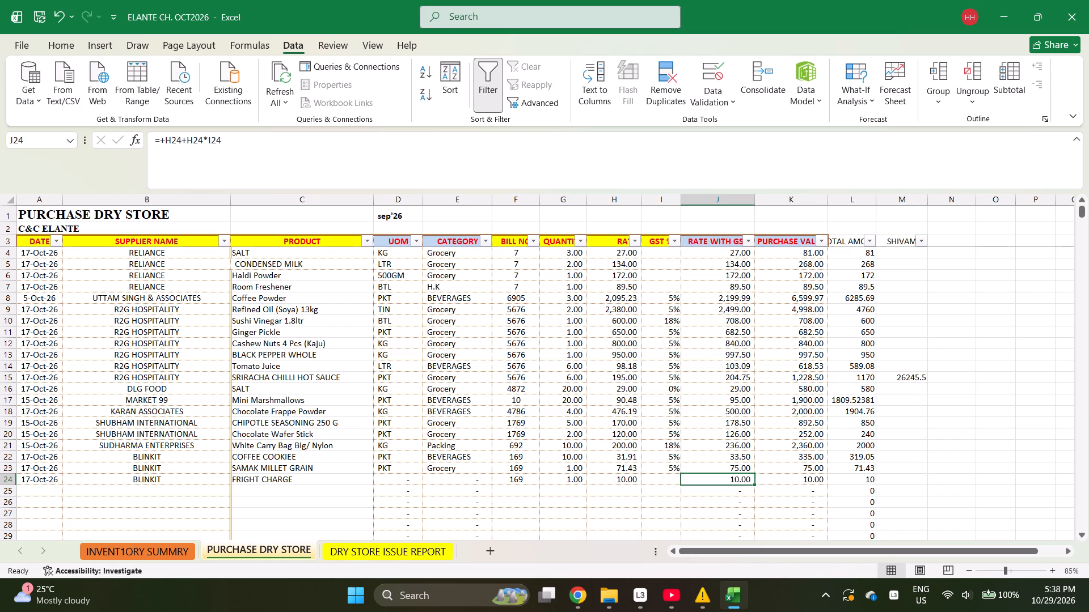
Check the combined purchase value of the three BLINKIT bill 169 rows, K22 to K24.
{"action": "key", "text": "shift+Up"}
{"action": "key", "text": "shift+Up"}
{"action": "key", "text": "Right"}
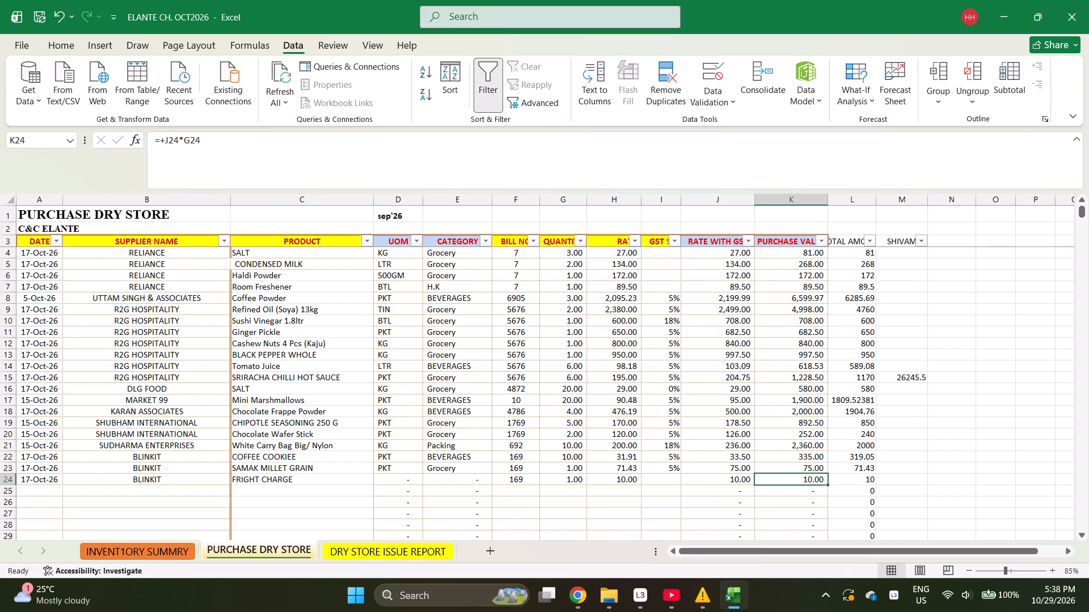
{"action": "key", "text": "shift+Up"}
{"action": "key", "text": "shift+Up"}
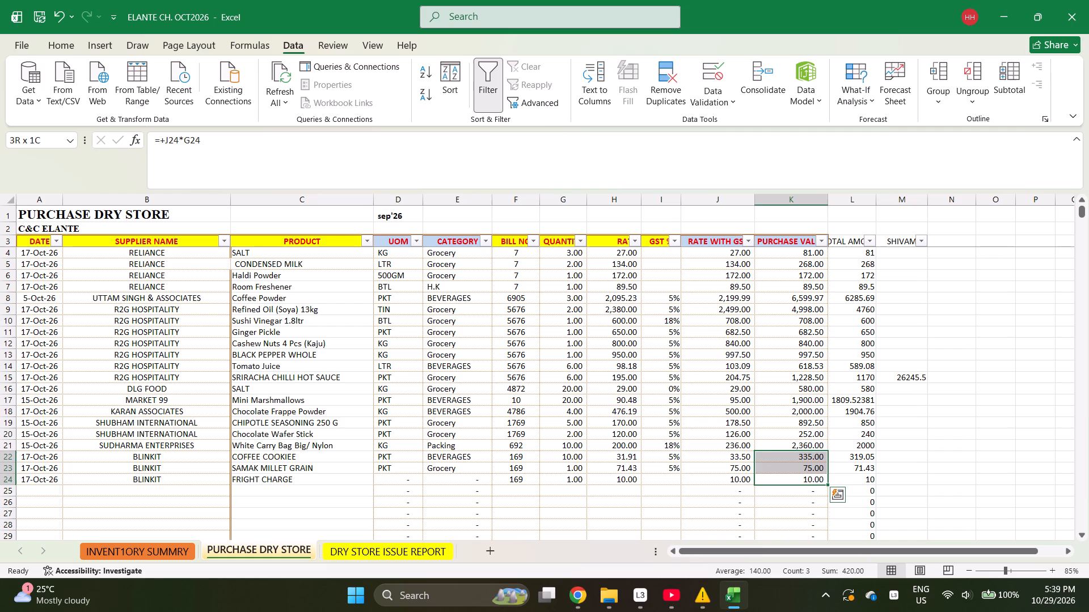
Start row 25 with the date 10-17-2026 and copy the supplier BLINKIT from the row above.
{"action": "key", "text": "Left"}
{"action": "key", "text": "Left"}
{"action": "key", "text": "Left"}
{"action": "key", "text": "Left"}
{"action": "key", "text": "Left"}
{"action": "key", "text": "Left"}
{"action": "key", "text": "Left"}
{"action": "key", "text": "Left"}
{"action": "key", "text": "Left"}
{"action": "key", "text": "Left"}
{"action": "key", "text": "Left"}
{"action": "key", "text": "Left"}
{"action": "key", "text": "Left"}
{"action": "key", "text": "Left"}
{"action": "key", "text": "Left"}
{"action": "key", "text": "Left"}
{"action": "key", "text": "Left"}
{"action": "key", "text": "Left"}
{"action": "key", "text": "Left"}
{"action": "key", "text": "Left"}
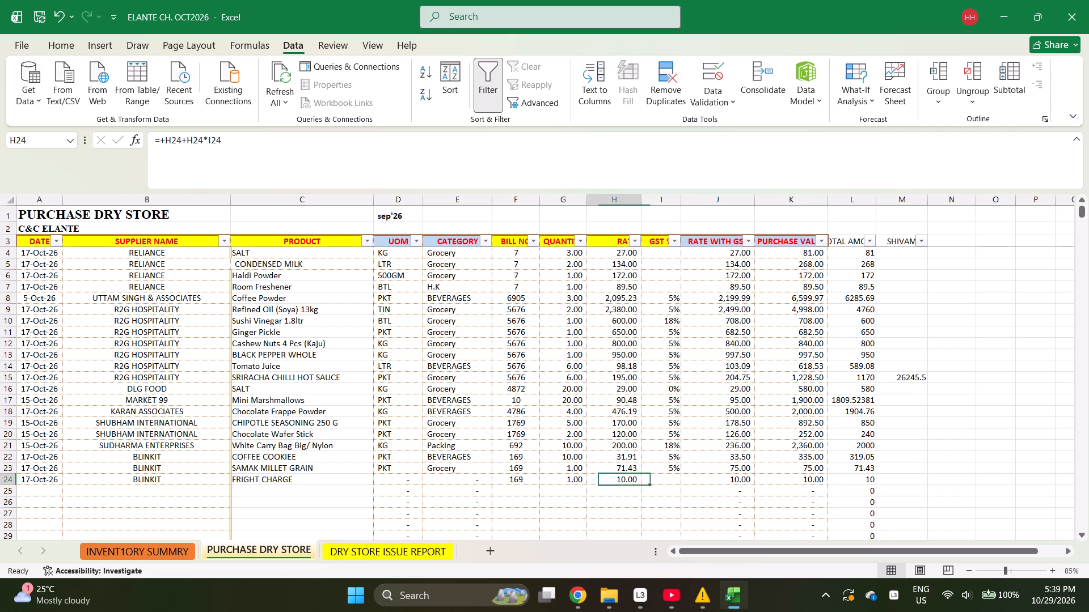
{"action": "key", "text": "Down"}
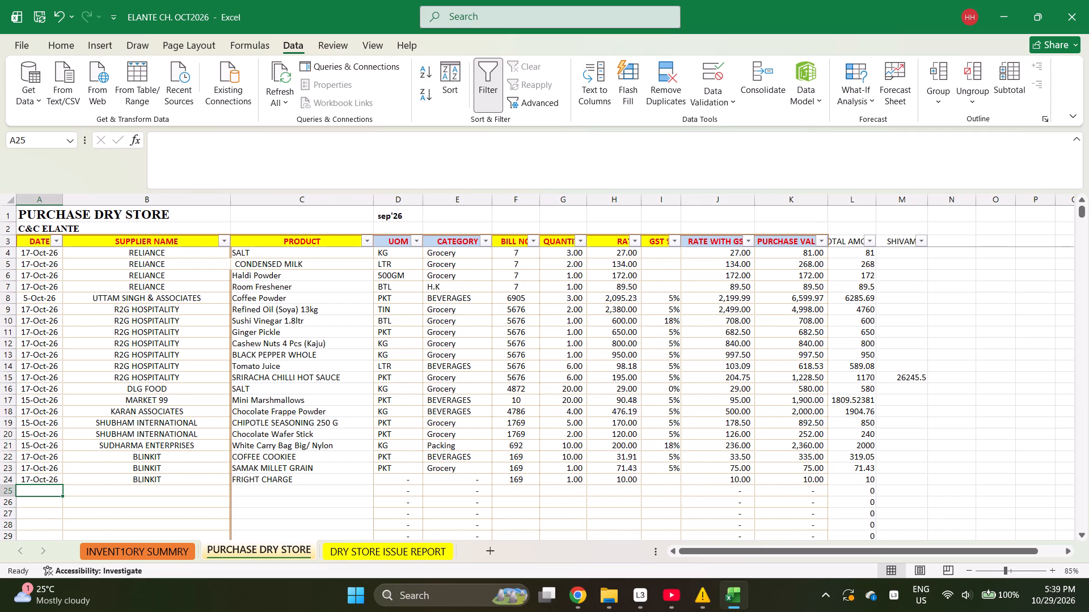
{"action": "type", "text": "10-"}
{"action": "type", "text": "17-2026"}
{"action": "key", "text": "Right"}
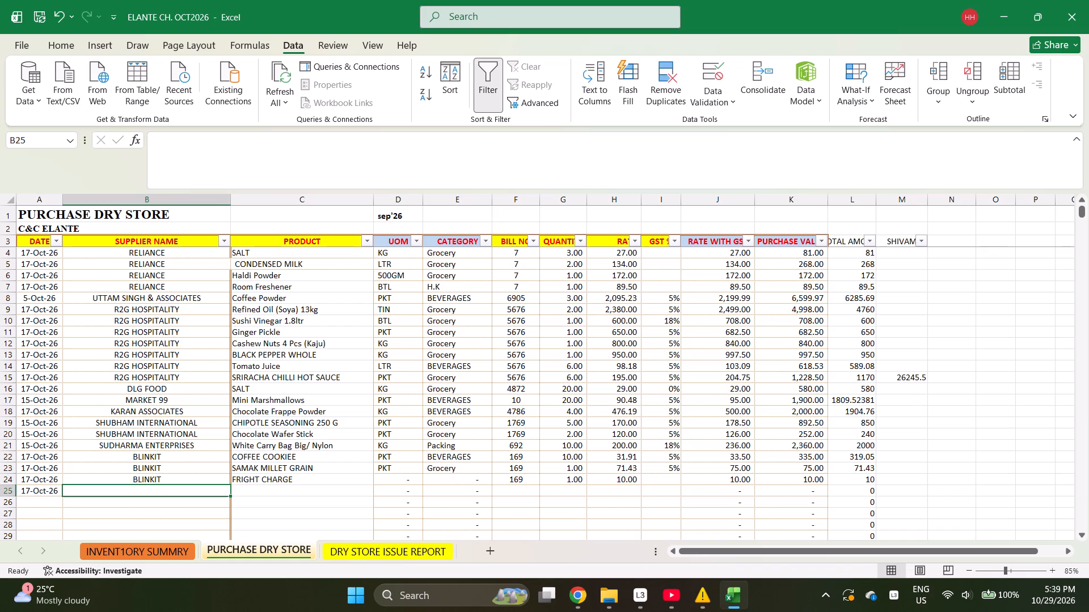
{"action": "key", "text": "ctrl+d"}
{"action": "key", "text": "Right"}
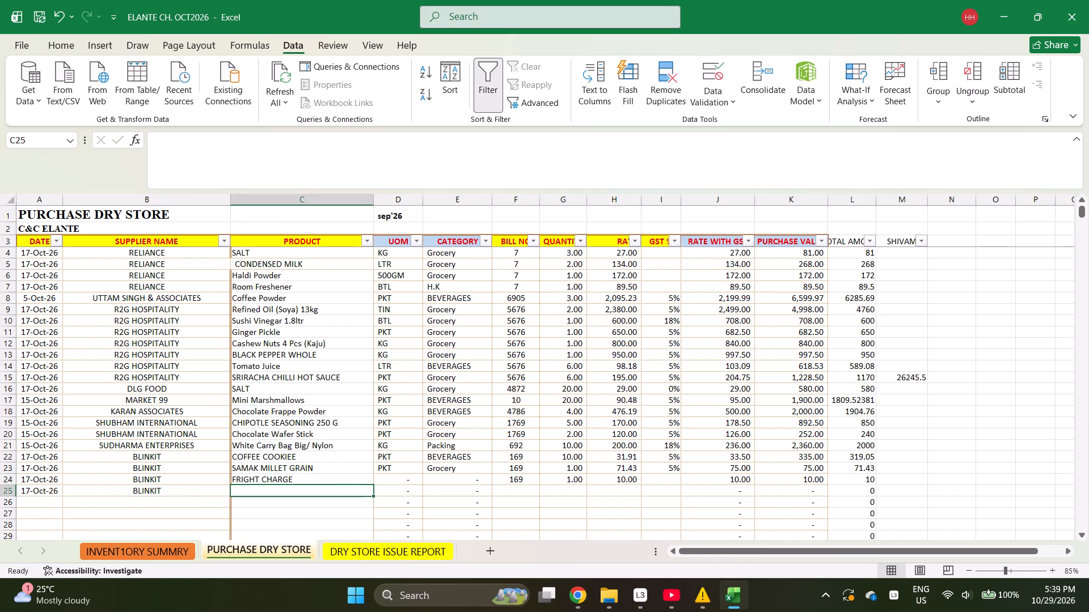
Search the inventory summary sheet for SALT and copy the Black Salt item name into product cell C25 of the purchase sheet.
{"action": "key", "text": "ctrl+Page_Up"}
{"action": "key", "text": "ctrl+f"}
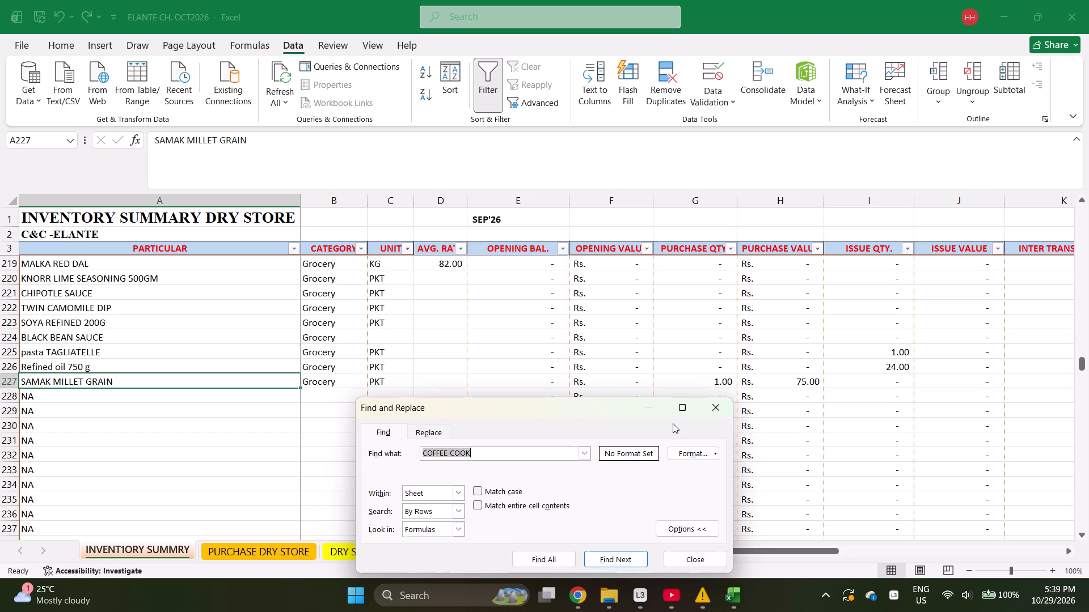
{"action": "type", "text": "SALT"}
{"action": "key", "text": "Return"}
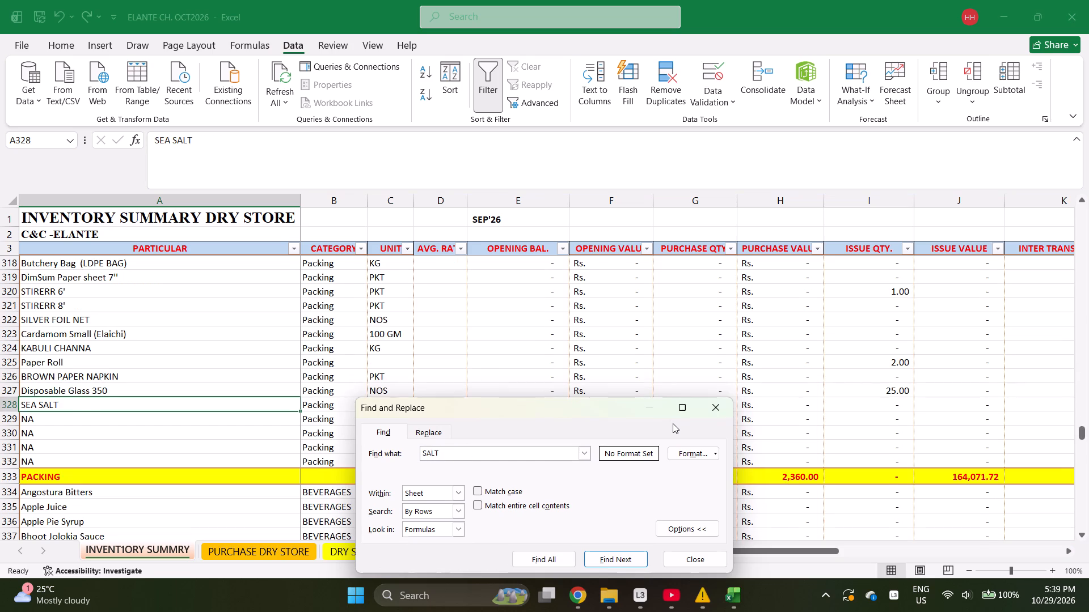
{"action": "key", "text": "Return"}
{"action": "key", "text": "Escape"}
{"action": "key", "text": "ctrl+c"}
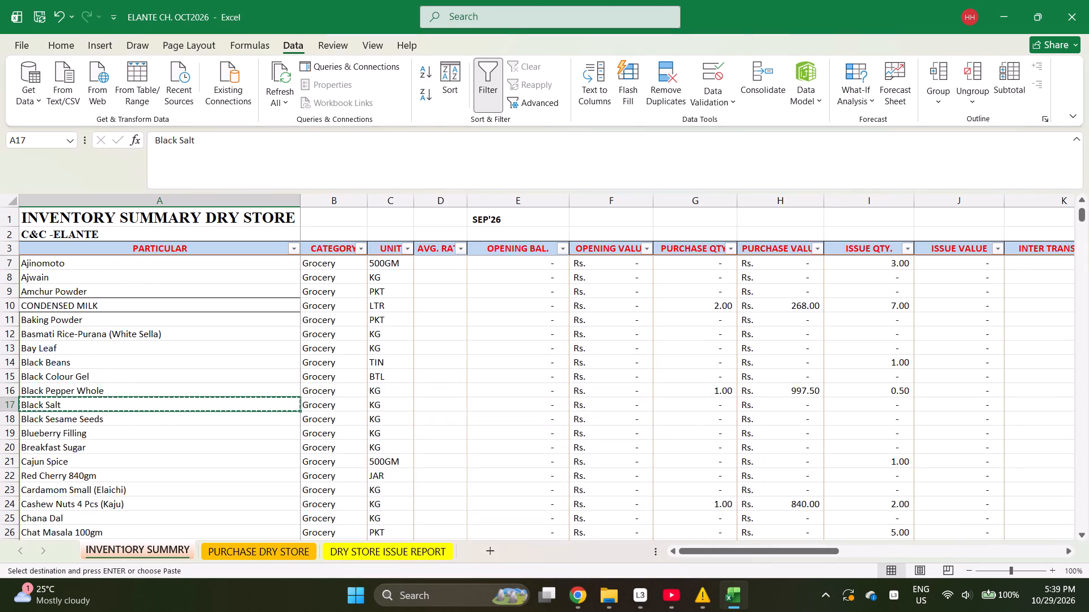
{"action": "key", "text": "ctrl+Page_Down"}
{"action": "key", "text": "Return"}
{"action": "key", "text": "Return"}
{"action": "key", "text": "Up"}
Enter bill number 170, quantity 1, rate 970 and GST 0% for Black Salt in row 25.
{"action": "key", "text": "Right"}
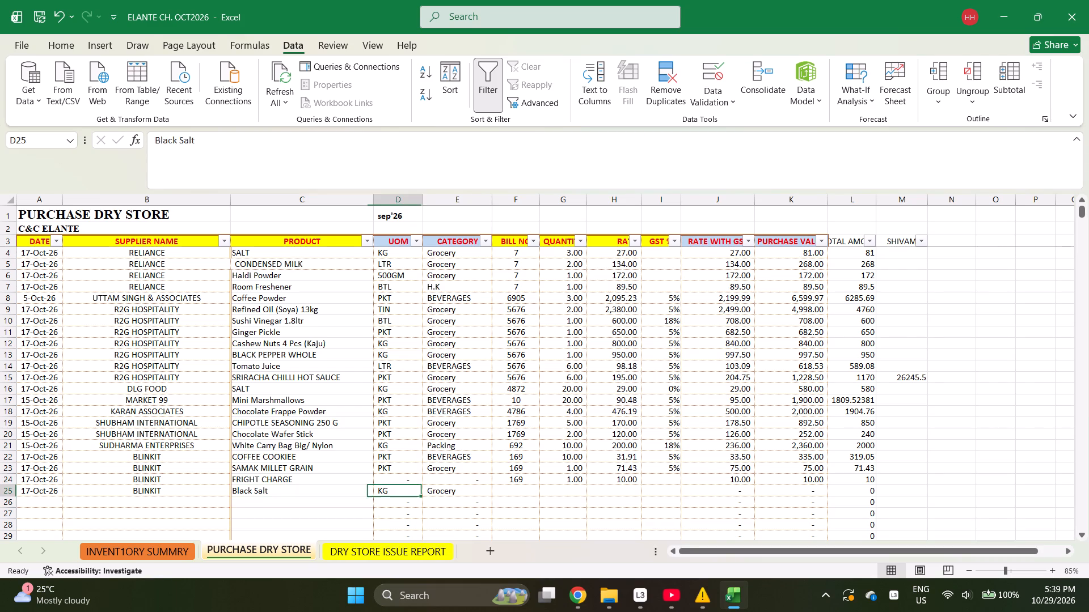
{"action": "key", "text": "Right"}
{"action": "key", "text": "Right"}
{"action": "type", "text": "170"}
{"action": "key", "text": "Right"}
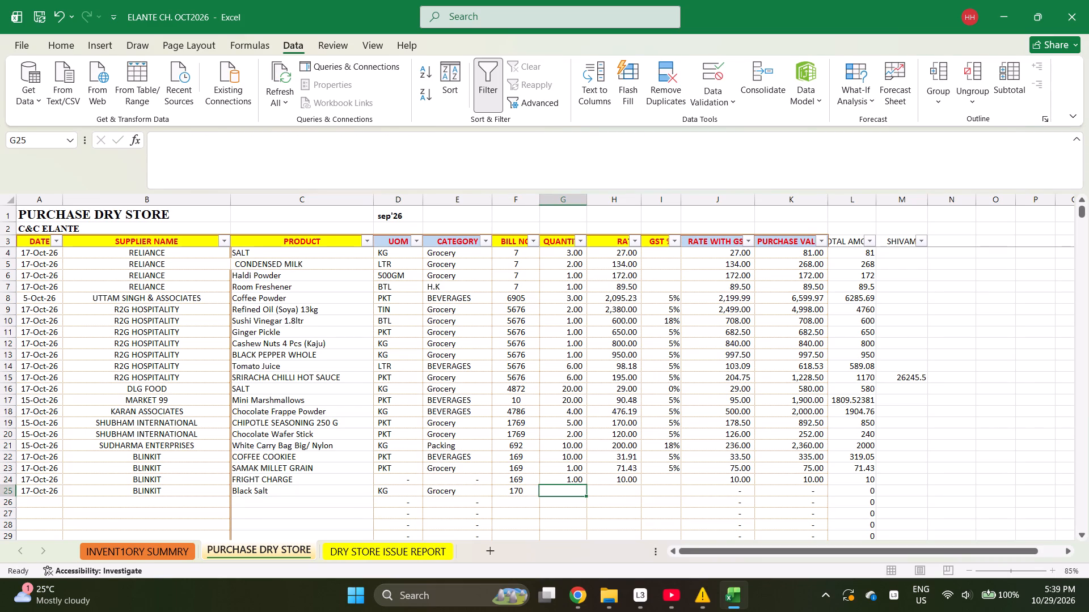
{"action": "key", "text": "1"}
{"action": "key", "text": "Right"}
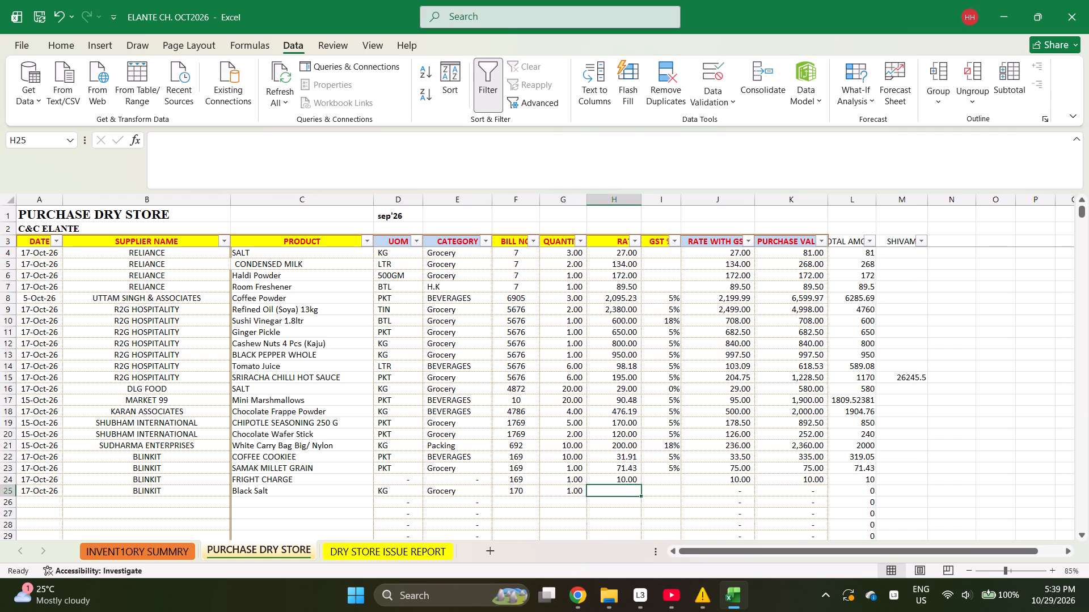
{"action": "type", "text": "97"}
{"action": "key", "text": "0"}
{"action": "key", "text": "Right"}
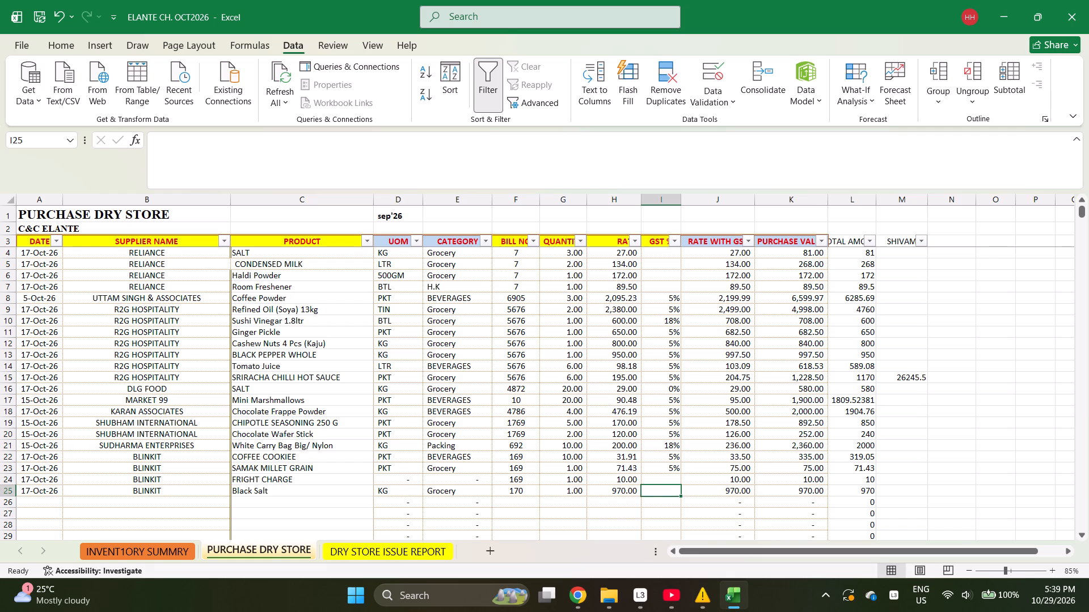
{"action": "key", "text": "5"}
{"action": "key", "text": "BackSpace"}
{"action": "key", "text": "0"}
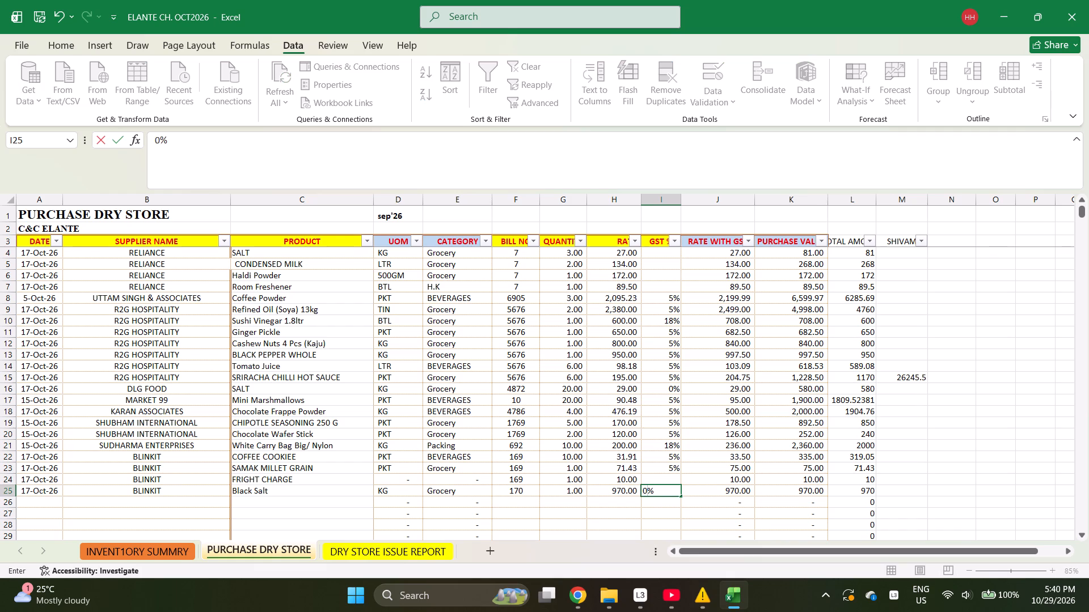
{"action": "key", "text": "Left"}
Enter FRIGHT CHARGE as the product in row 26 and copy the date and supplier down from row 25.
{"action": "key", "text": "Left"}
{"action": "key", "text": "Left"}
{"action": "key", "text": "Left"}
{"action": "key", "text": "Left"}
{"action": "key", "text": "Left"}
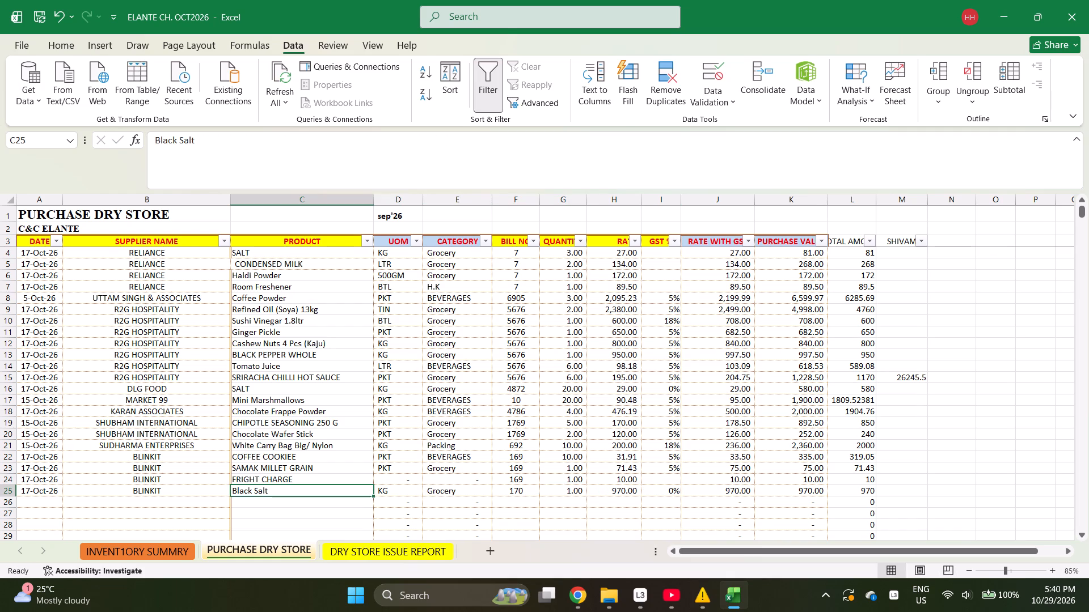
{"action": "key", "text": "Down"}
{"action": "type", "text": "FR"}
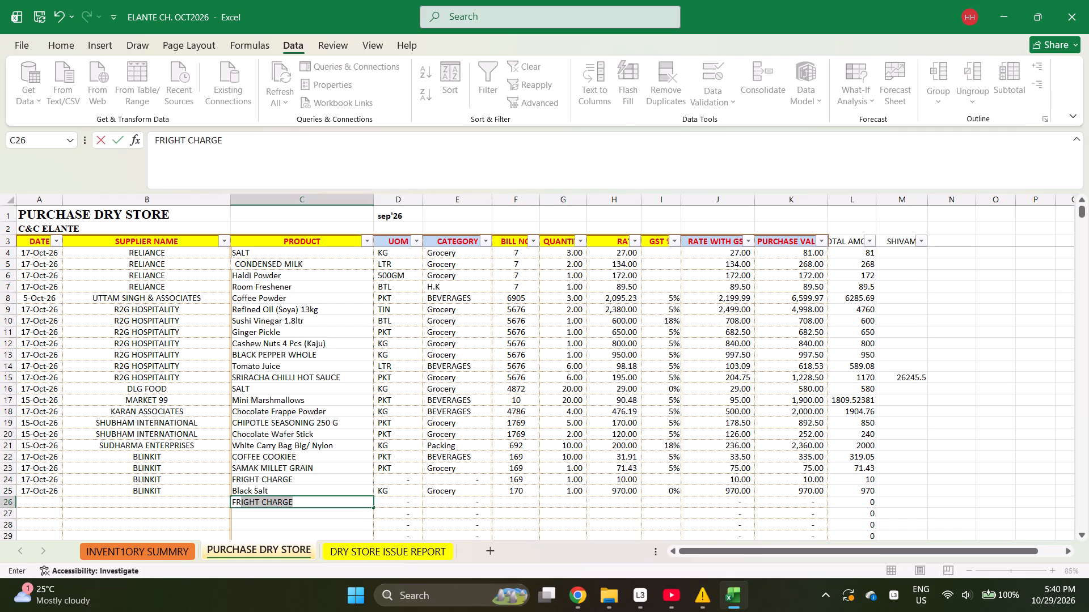
{"action": "key", "text": "Left"}
{"action": "key", "text": "Left"}
{"action": "key", "text": "shift+Right"}
{"action": "key", "text": "ctrl+d"}
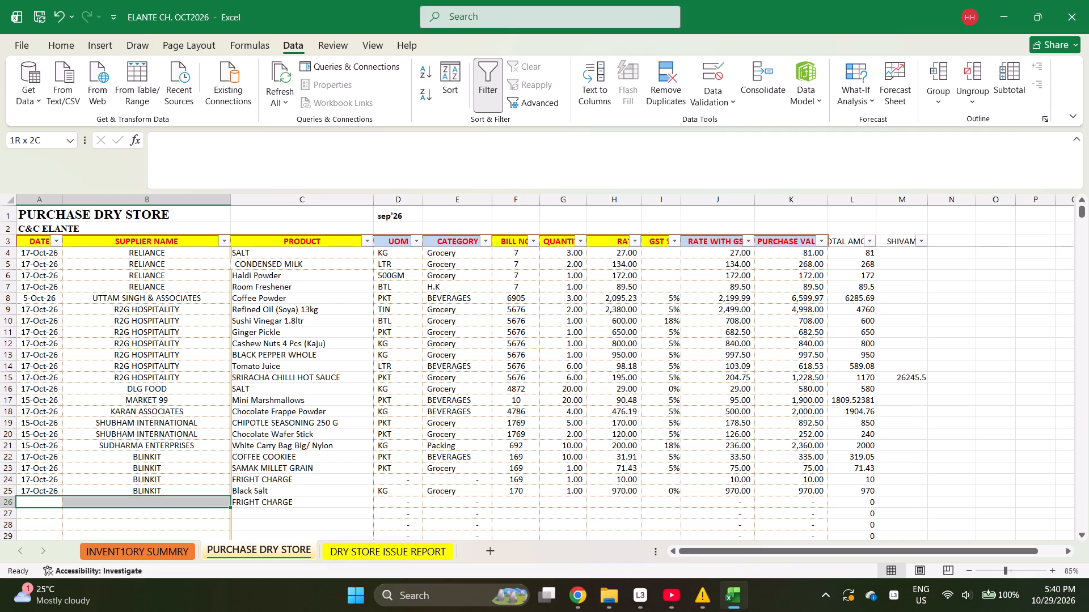
Copy bill number 170 and quantity 1 from row 25 into row 26 and enter 61 as the FRIGHT CHARGE rate.
{"action": "key", "text": "Right"}
{"action": "key", "text": "Right"}
{"action": "key", "text": "Right"}
{"action": "key", "text": "Right"}
{"action": "key", "text": "Right"}
{"action": "key", "text": "ctrl+d"}
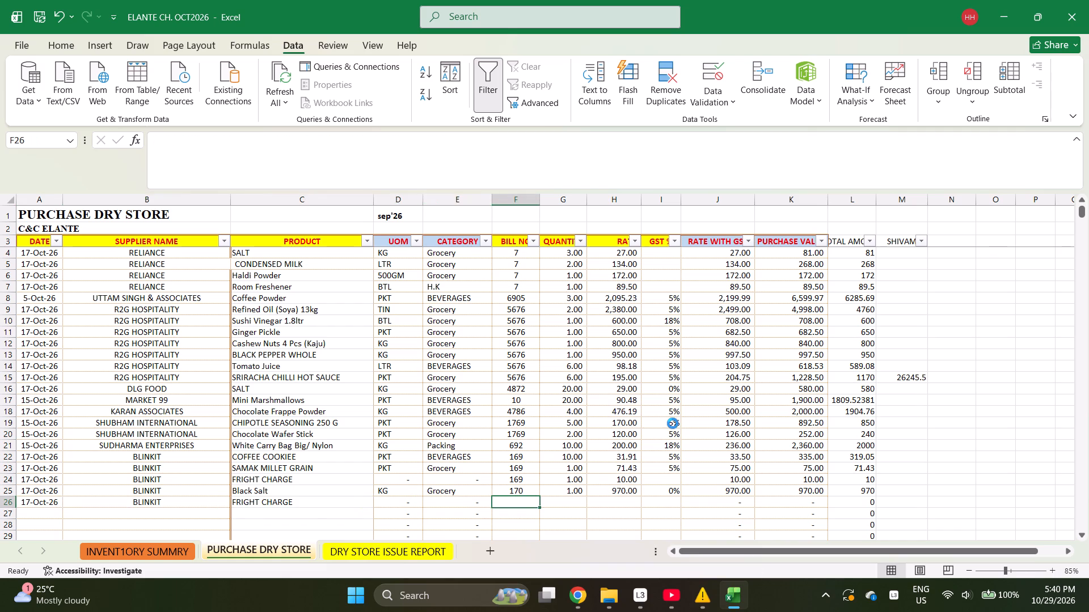
{"action": "key", "text": "Right"}
{"action": "key", "text": "ctrl+d"}
{"action": "key", "text": "Right"}
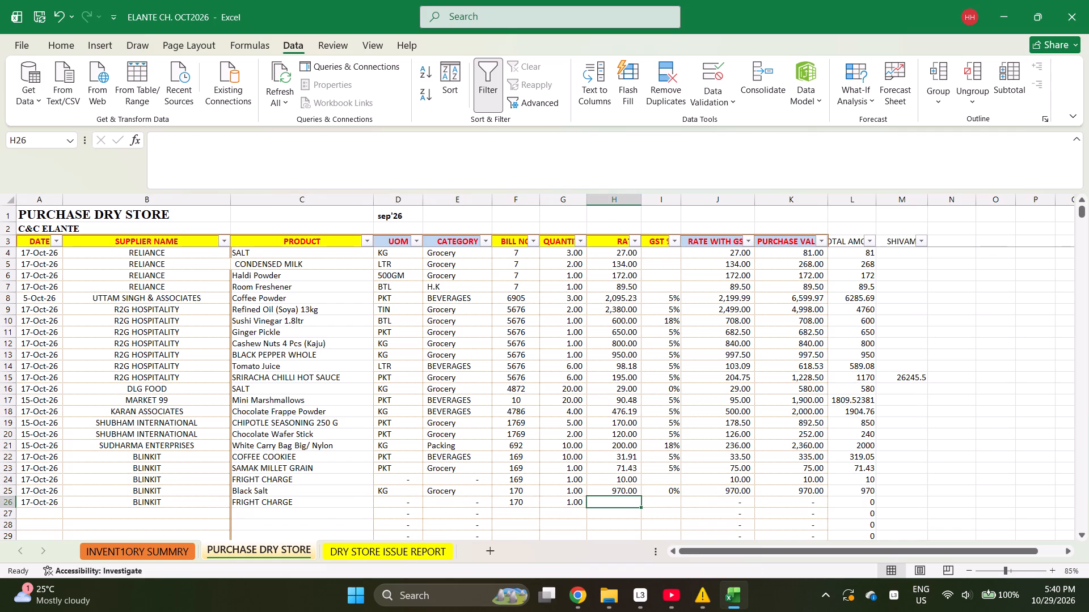
{"action": "type", "text": "61"}
{"action": "key", "text": "Right"}
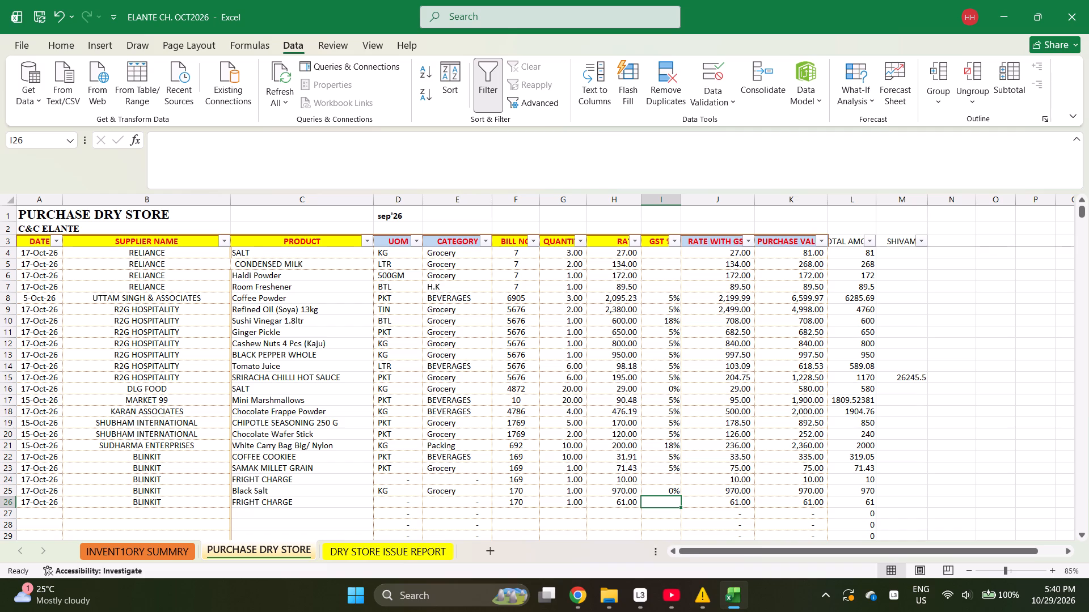
Enter 0% GST for the FRIGHT CHARGE in row 26 of the purchase sheet.
{"action": "key", "text": "0"}
{"action": "key", "text": "Right"}
{"action": "key", "text": "Right"}
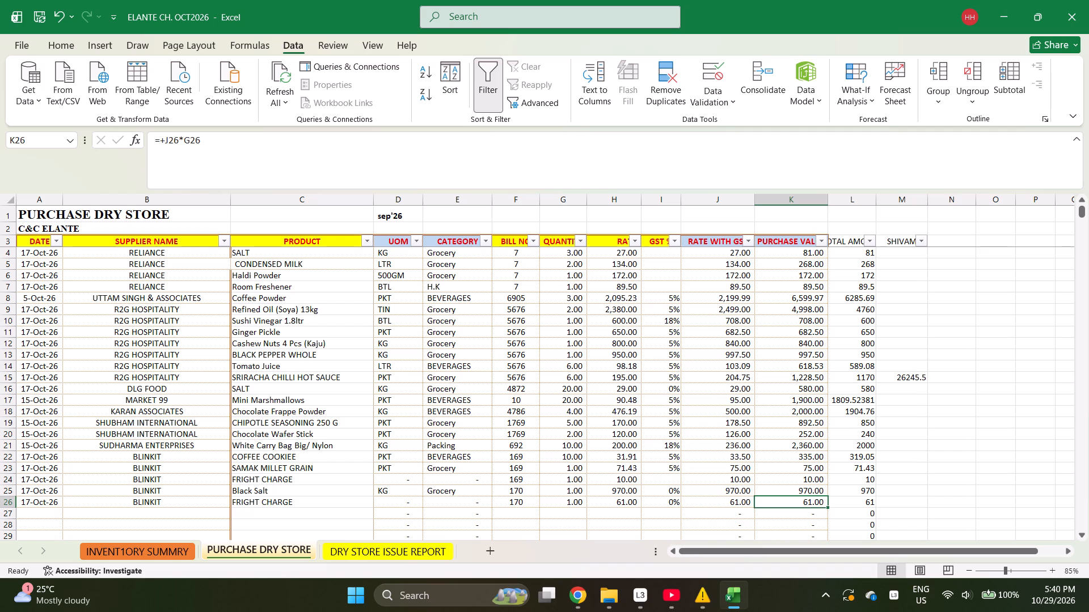
Start row 27 with the date 10-17-2026 and DLG FOOD as the supplier name.
{"action": "key", "text": "ctrl+Left"}
{"action": "key", "text": "ctrl+Left"}
{"action": "key", "text": "ctrl+Left"}
{"action": "key", "text": "ctrl+Left"}
{"action": "key", "text": "ctrl+Left"}
{"action": "key", "text": "ctrl+Left"}
{"action": "key", "text": "ctrl+Left"}
{"action": "key", "text": "ctrl+Left"}
{"action": "key", "text": "Down"}
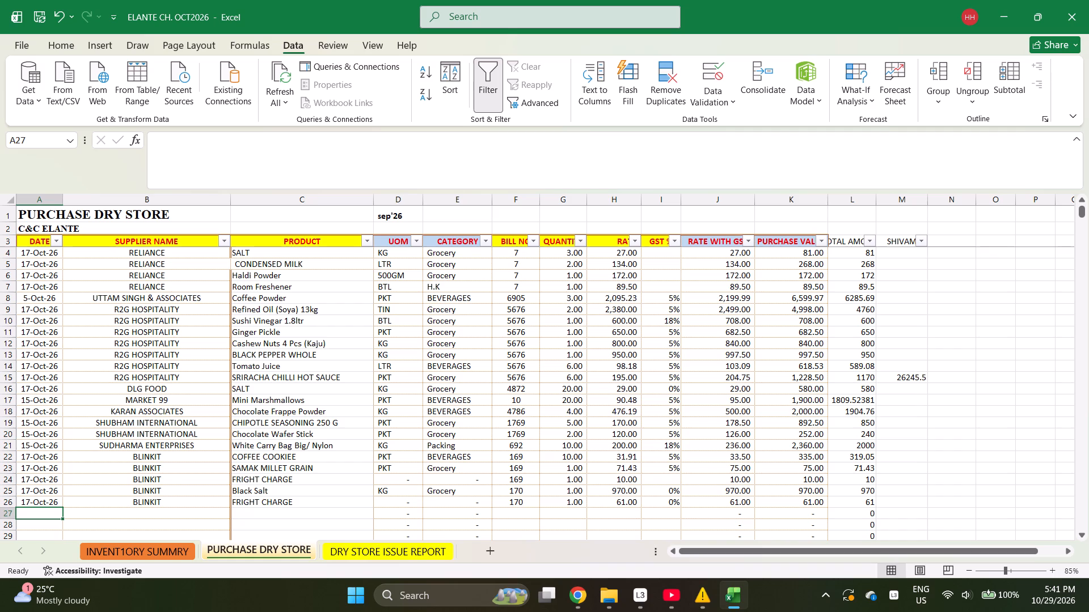
{"action": "type", "text": "10-"}
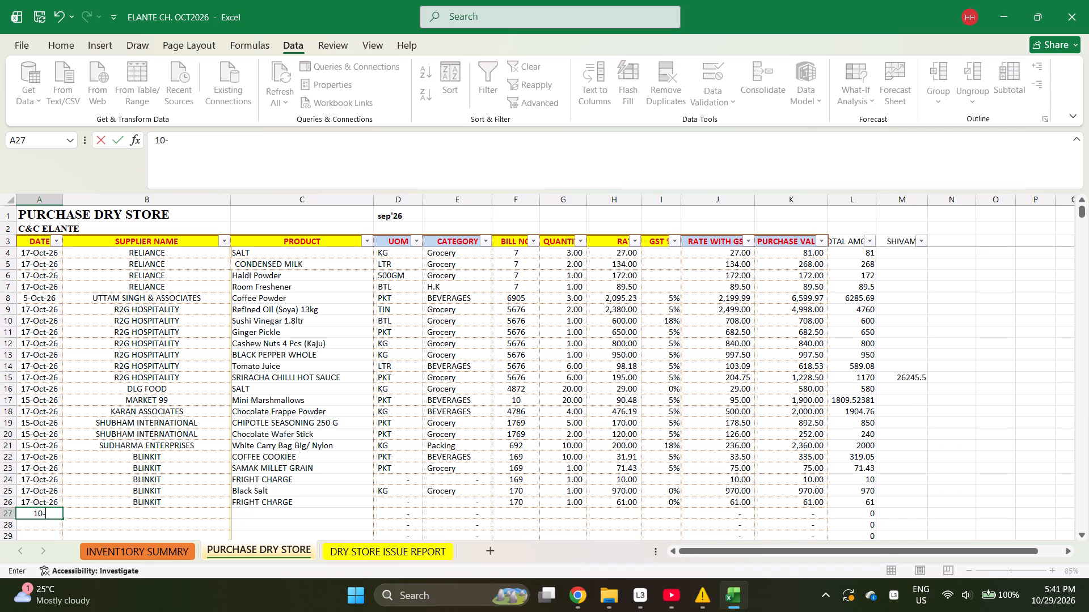
{"action": "type", "text": "17-2026"}
{"action": "key", "text": "Right"}
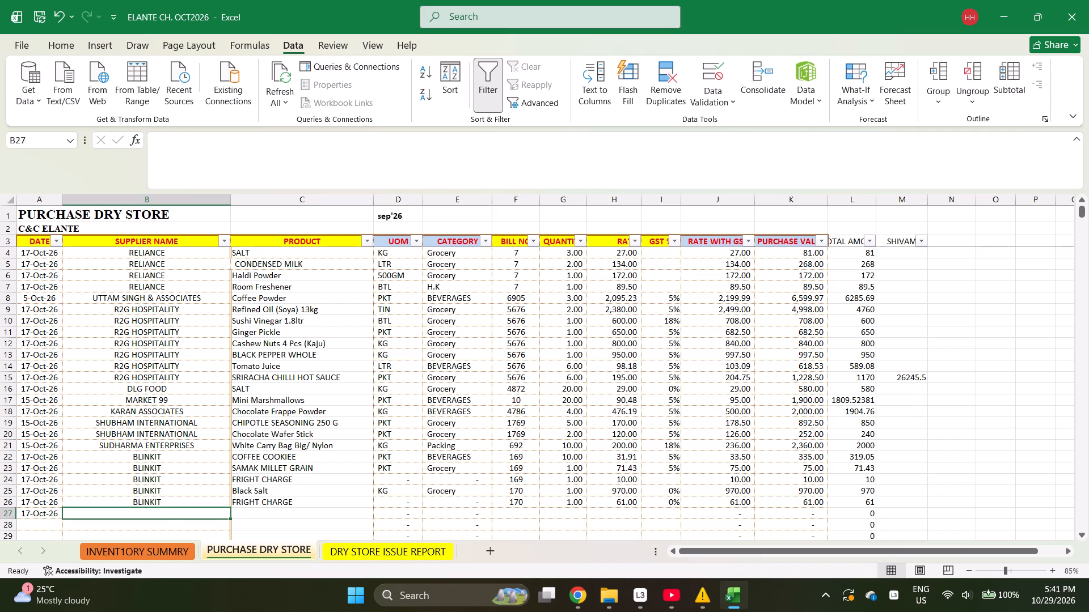
{"action": "type", "text": "DL"}
{"action": "key", "text": "Return"}
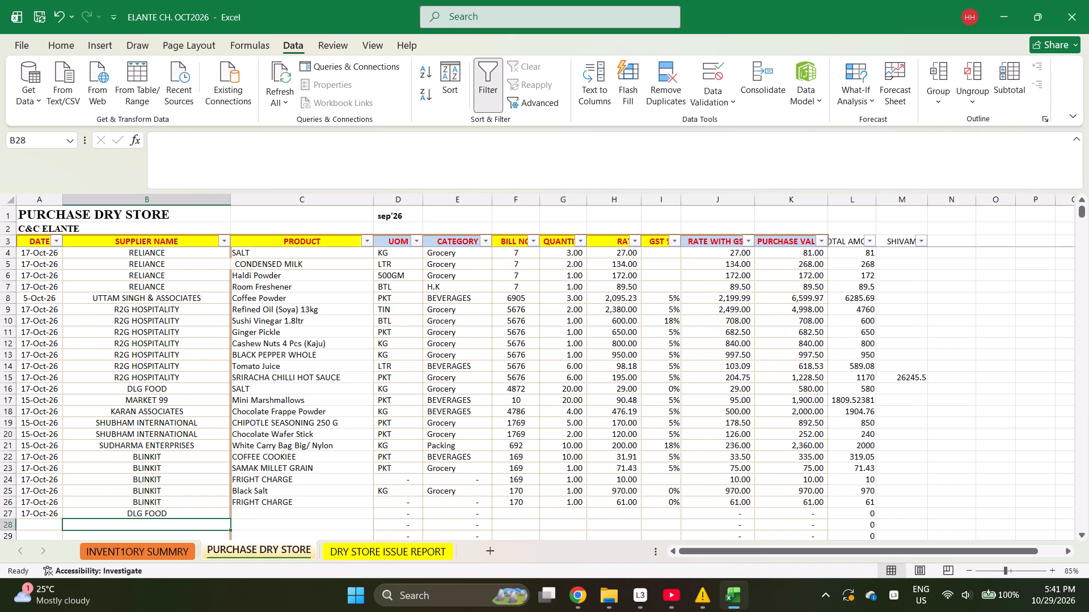
Search the inventory summary sheet for PANCO and copy the Panco Bread Crumbs item name into product cell C27 of the purchase sheet.
{"action": "key", "text": "Page_Down"}
{"action": "key", "text": "Up"}
{"action": "key", "text": "Page_Up"}
{"action": "key", "text": "Up"}
{"action": "key", "text": "Right"}
{"action": "key", "text": "Down"}
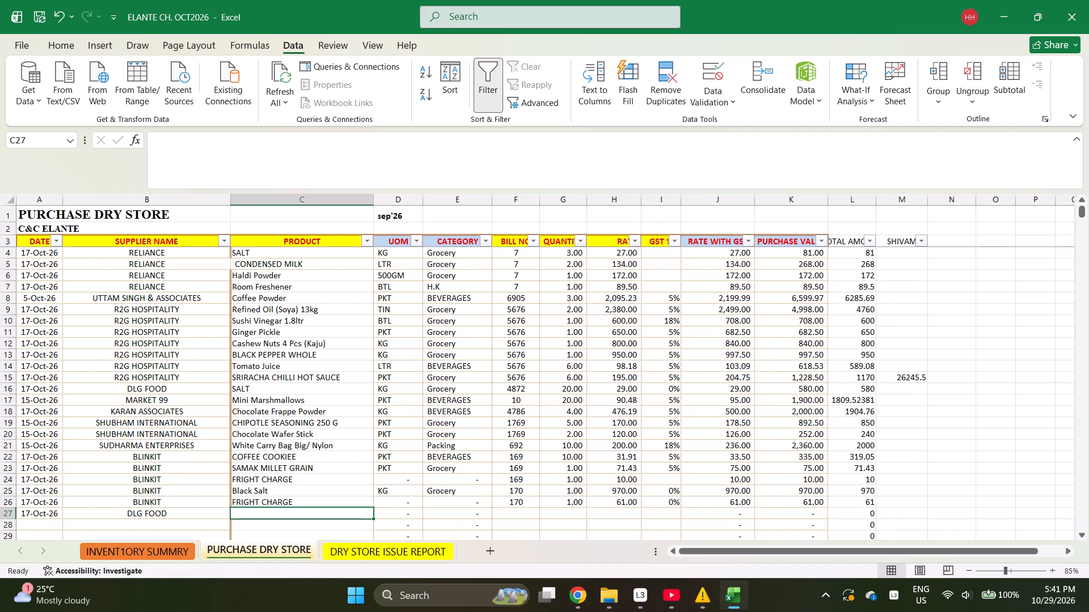
{"action": "key", "text": "ctrl+Page_Up"}
{"action": "key", "text": "ctrl+f"}
{"action": "type", "text": "PANCO"}
{"action": "key", "text": "Return"}
{"action": "key", "text": "Escape"}
{"action": "key", "text": "ctrl+c"}
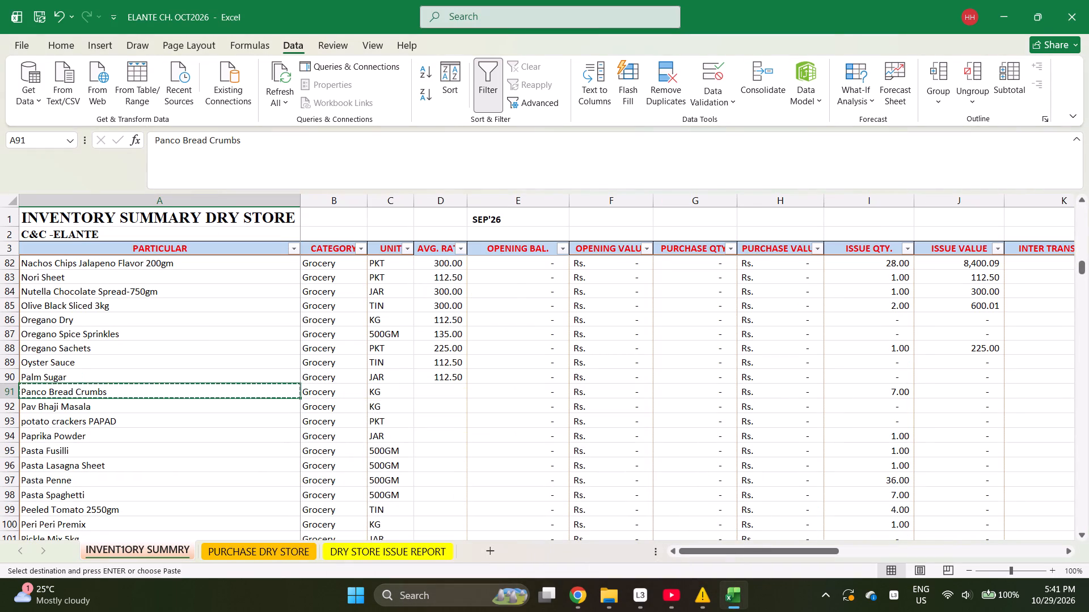
{"action": "key", "text": "ctrl+Page_Down"}
{"action": "key", "text": "Return"}
{"action": "key", "text": "Return"}
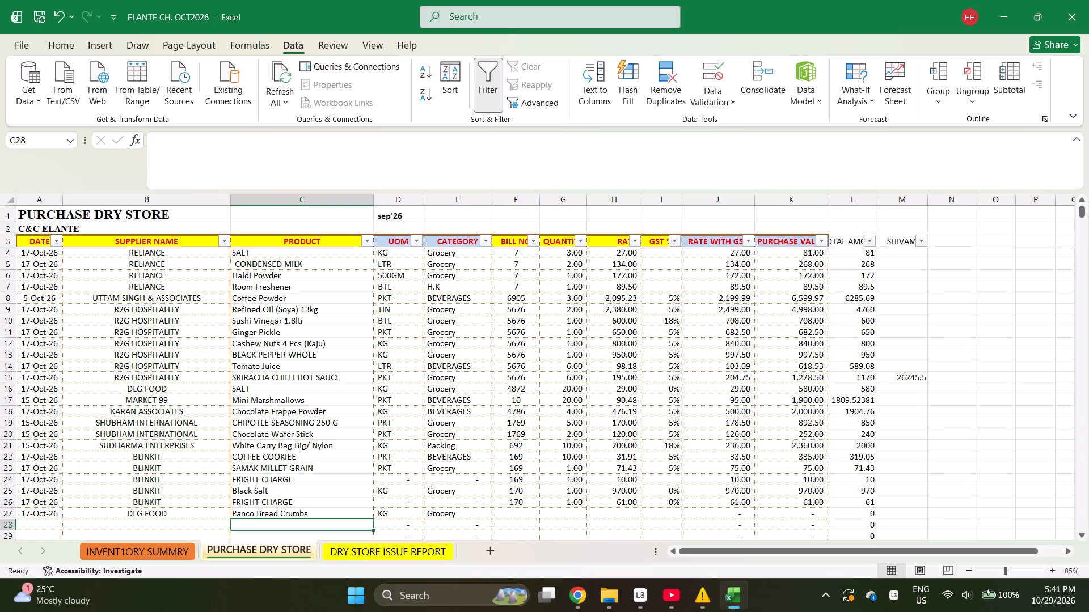
Search the inventory summary sheet for PEEL and copy the Peeled Tomato 2550gm item name into product cell C28 of the purchase sheet.
{"action": "key", "text": "ctrl+Page_Up"}
{"action": "key", "text": "ctrl+f"}
{"action": "type", "text": "PEEL"}
{"action": "key", "text": "Return"}
{"action": "key", "text": "Escape"}
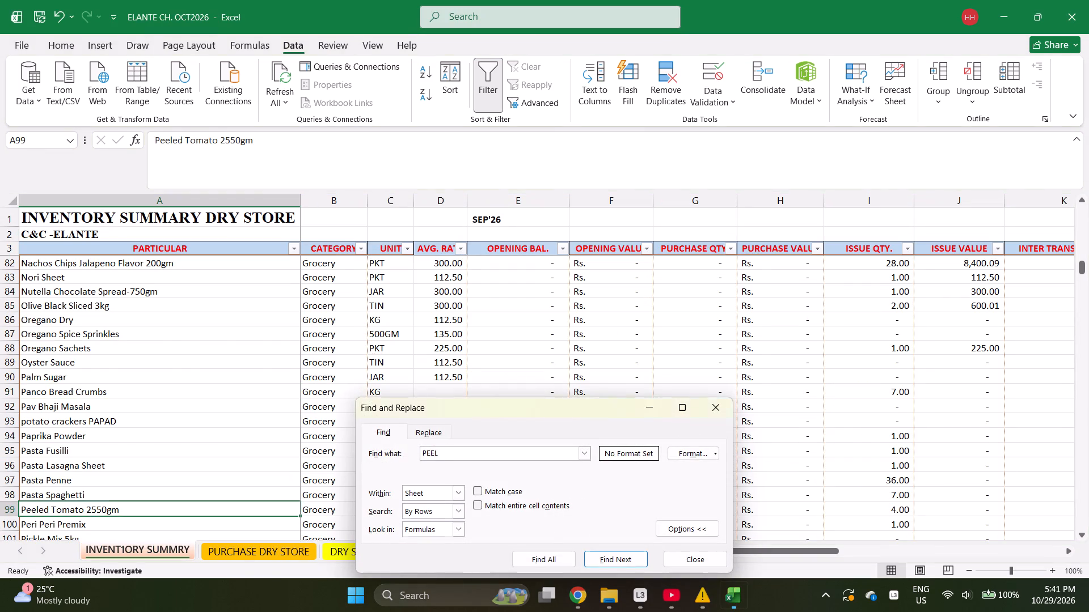
{"action": "key", "text": "ctrl+c"}
{"action": "key", "text": "ctrl+Page_Down"}
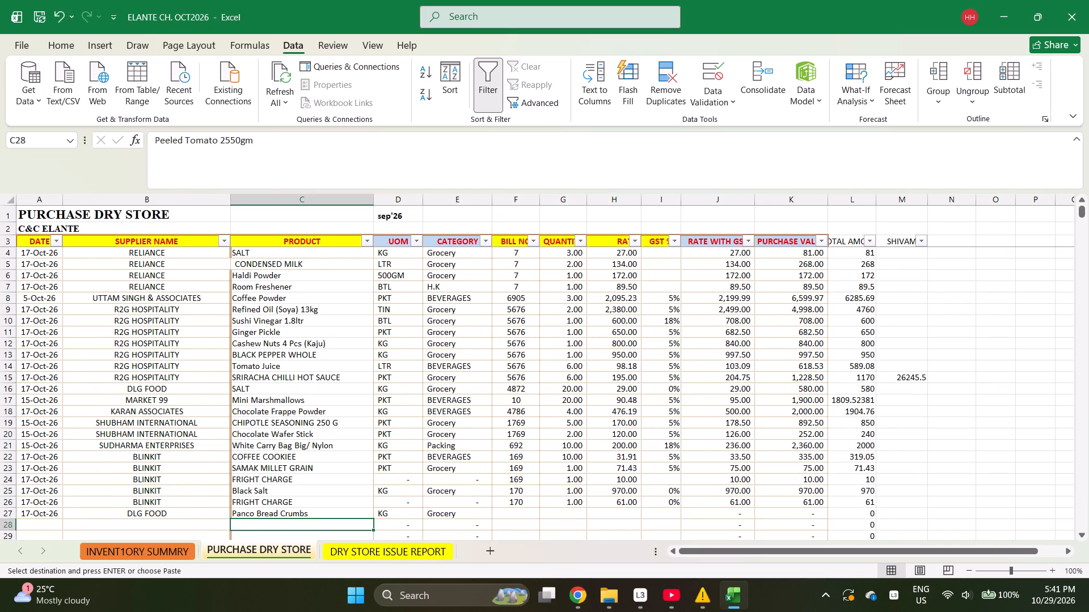
{"action": "key", "text": "Return"}
{"action": "key", "text": "Return"}
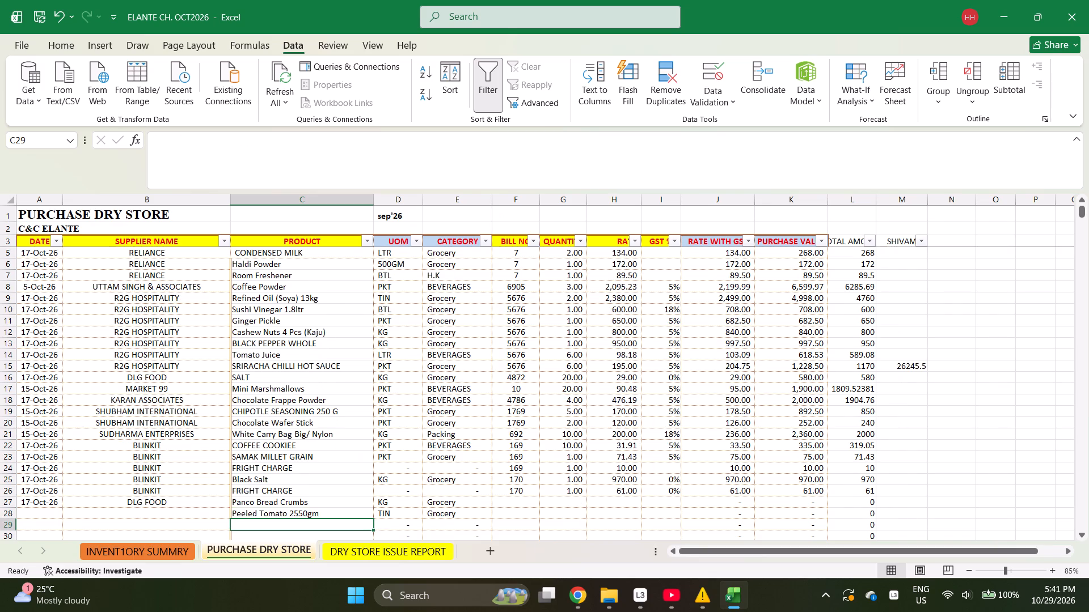
Search the inventory summary sheet for SUN and copy the SunDried Tomato 285gm item name into product cell C29 of the purchase sheet.
{"action": "key", "text": "ctrl+Page_Up"}
{"action": "key", "text": "ctrl+f"}
{"action": "type", "text": "SUN"}
{"action": "key", "text": "Return"}
{"action": "key", "text": "Escape"}
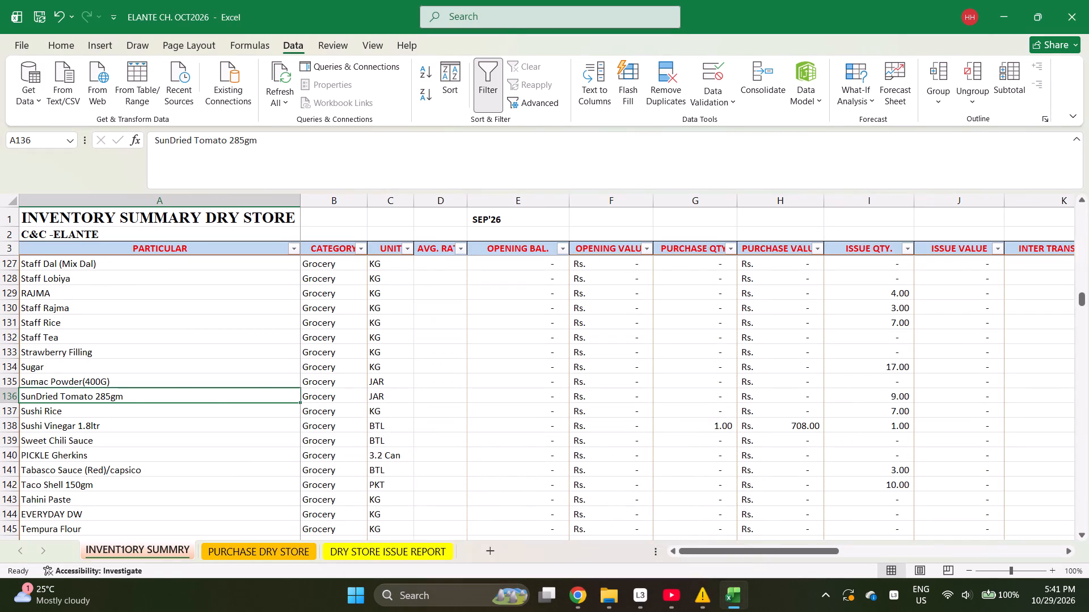
{"action": "key", "text": "ctrl+c"}
{"action": "key", "text": "ctrl+Page_Down"}
{"action": "key", "text": "Return"}
{"action": "key", "text": "Return"}
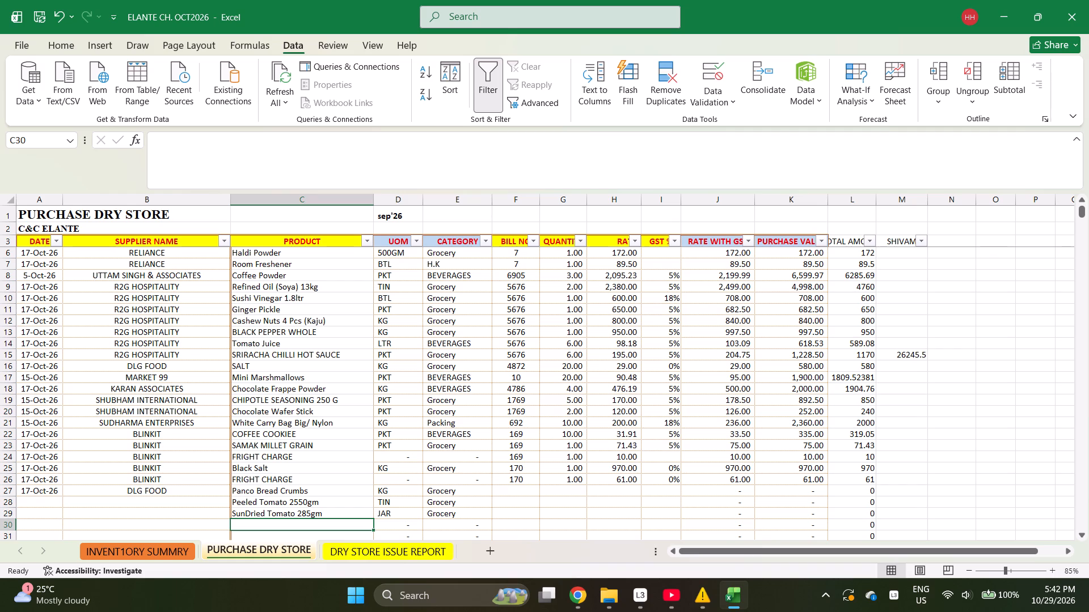
Search the inventory summary sheet for BEAN and copy the PRESERVED BLACK BEANS item name into product cell C30 of the purchase sheet.
{"action": "key", "text": "ctrl+Page_Up"}
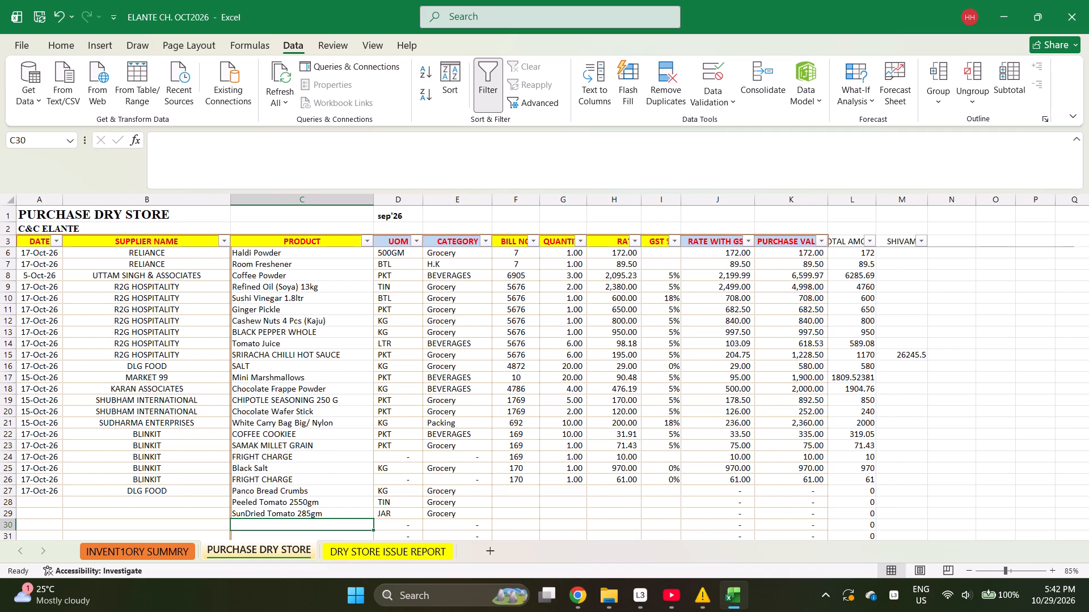
{"action": "key", "text": "ctrl+f"}
{"action": "type", "text": "BEAN"}
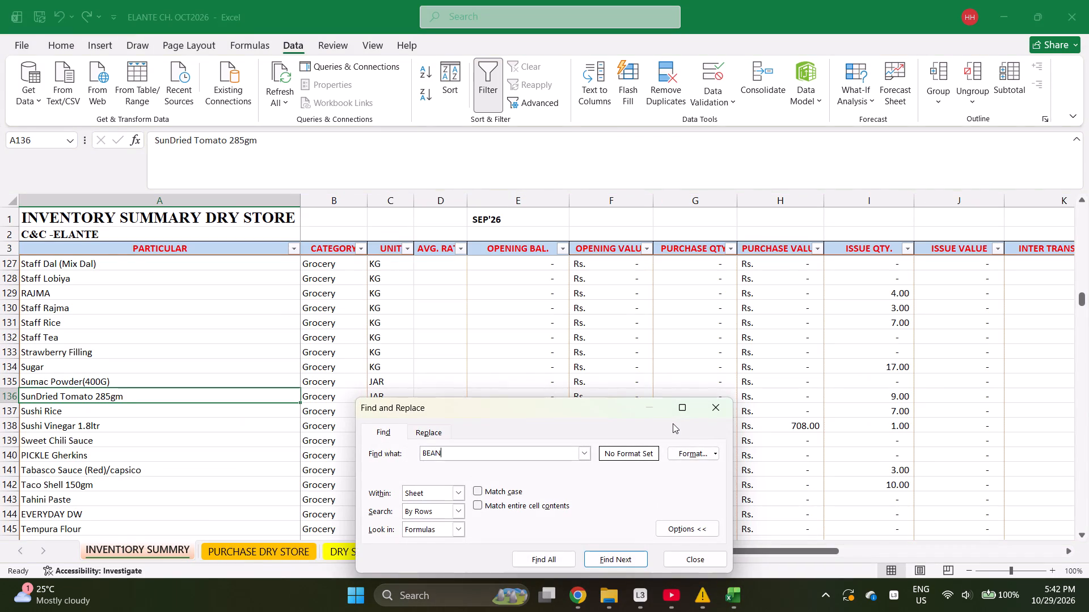
{"action": "key", "text": "Return"}
{"action": "key", "text": "Escape"}
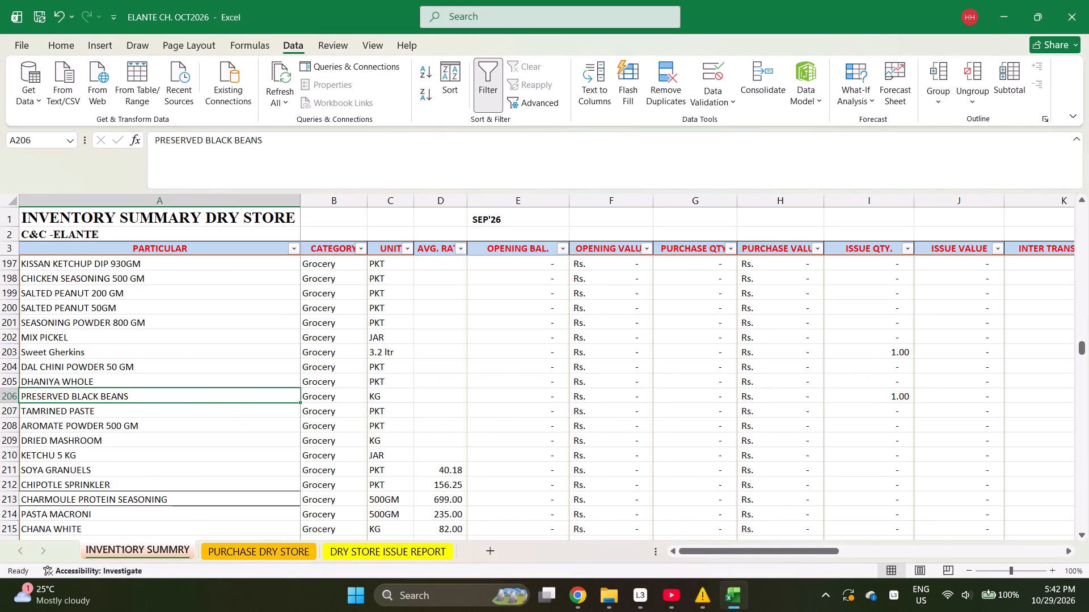
{"action": "key", "text": "ctrl+c"}
{"action": "key", "text": "ctrl+Page_Down"}
{"action": "key", "text": "Return"}
{"action": "key", "text": "Return"}
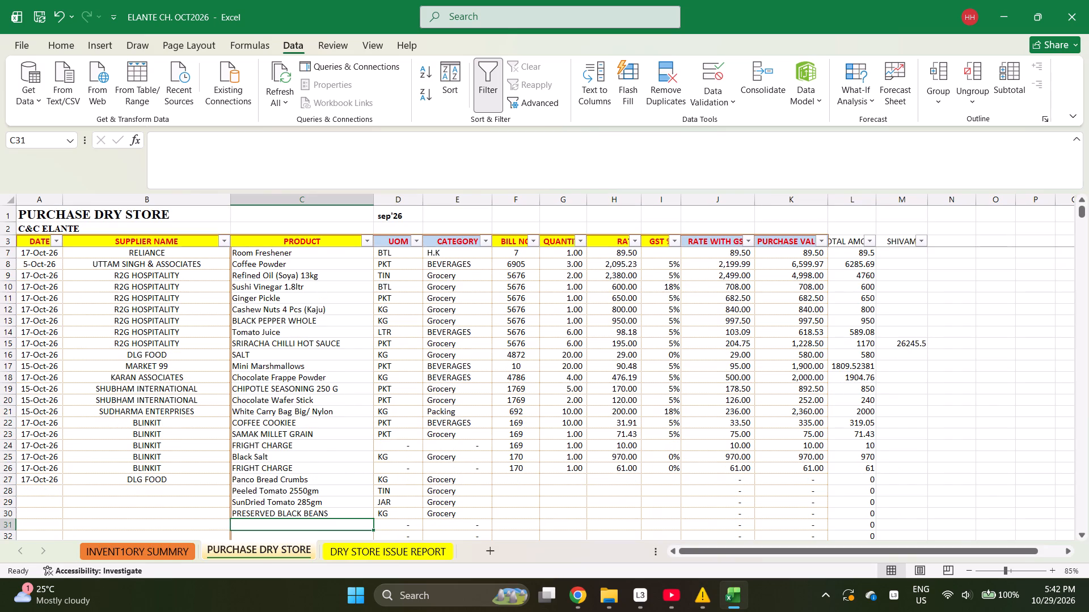
Search the inventory summary sheet for PERI and copy the Peri Peri Premix item name into product cell C31 of the purchase sheet.
{"action": "key", "text": "ctrl+Page_Up"}
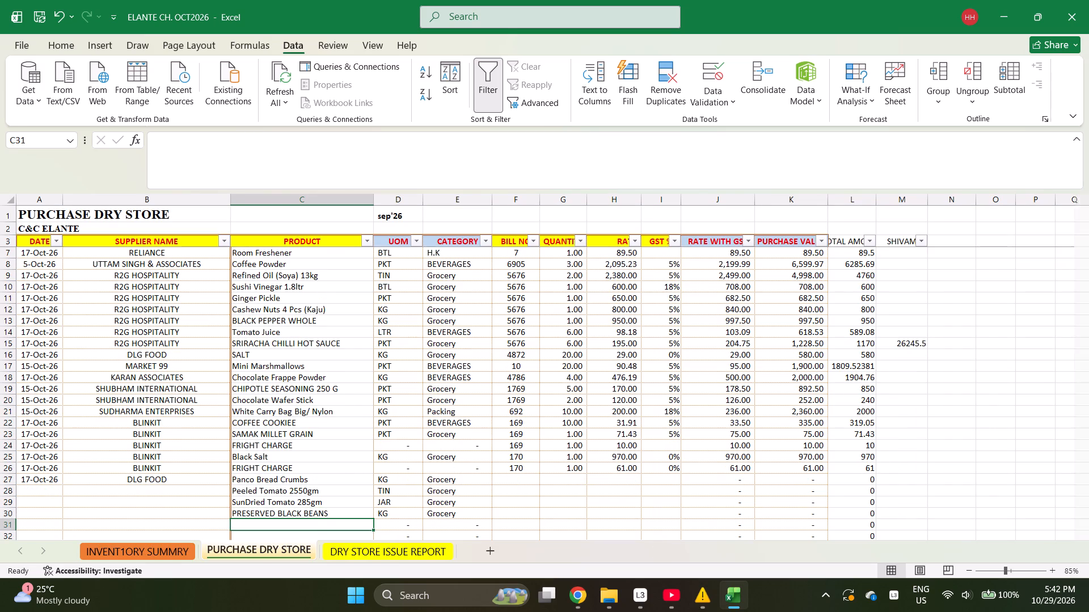
{"action": "key", "text": "ctrl+f"}
{"action": "type", "text": "PERI"}
{"action": "key", "text": "Return"}
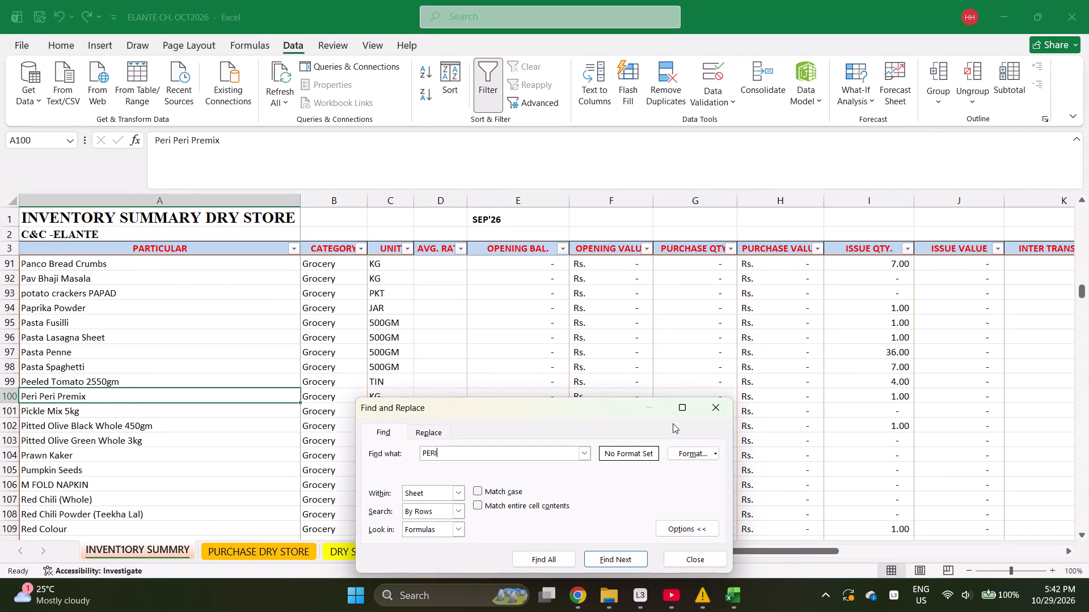
{"action": "key", "text": "Escape"}
{"action": "key", "text": "ctrl+c"}
{"action": "key", "text": "ctrl+Page_Down"}
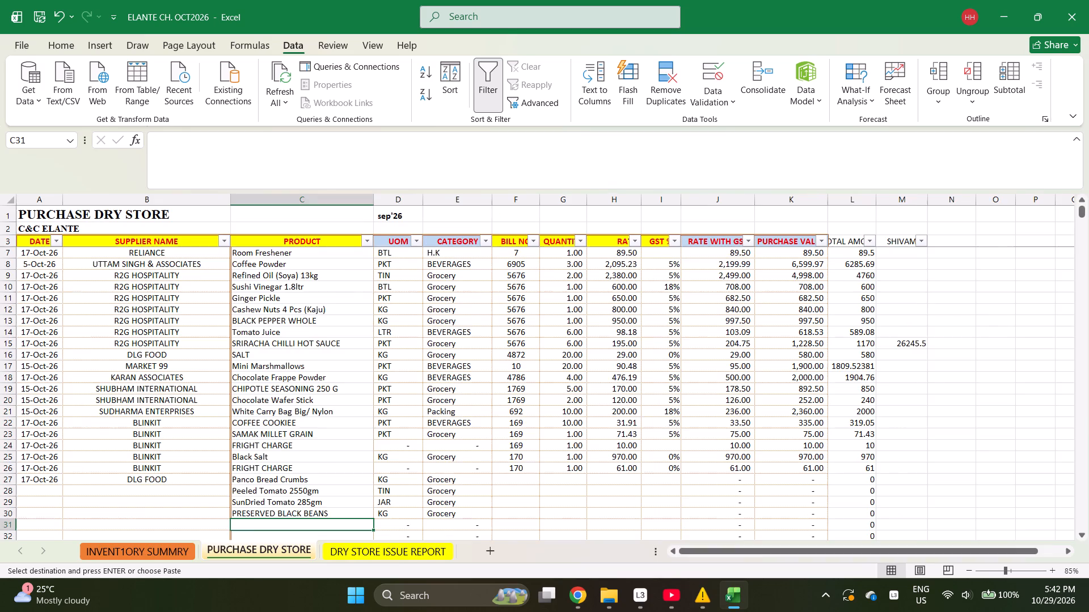
{"action": "key", "text": "Return"}
{"action": "key", "text": "Return"}
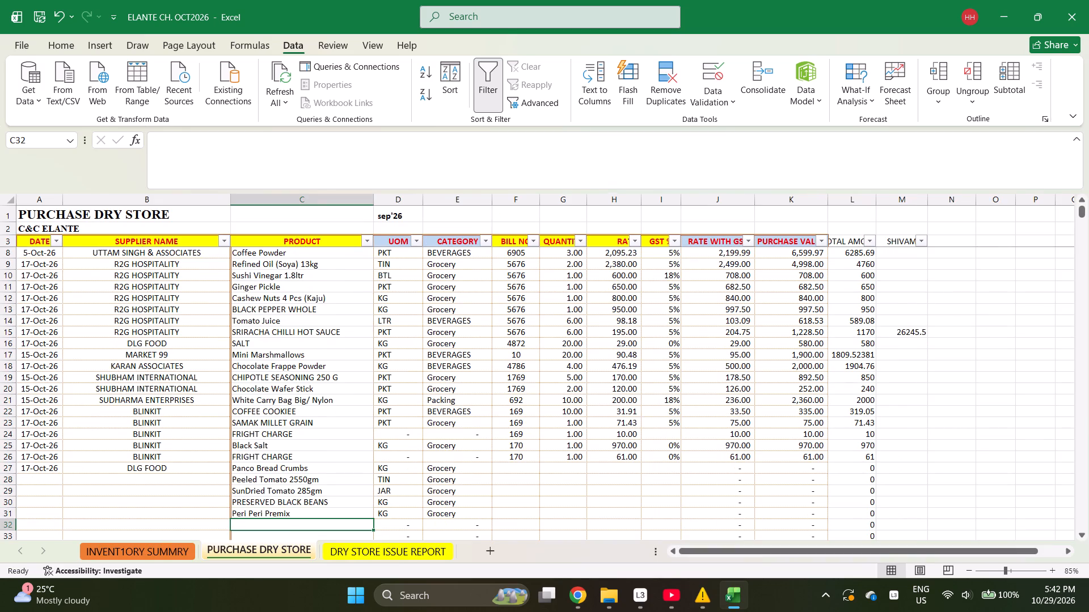
Enter TOMATO PUREE as the product in cell C32 of the purchase sheet.
{"action": "type", "text": "TO"}
{"action": "type", "text": "MATO PUREE"}
{"action": "key", "text": "Return"}
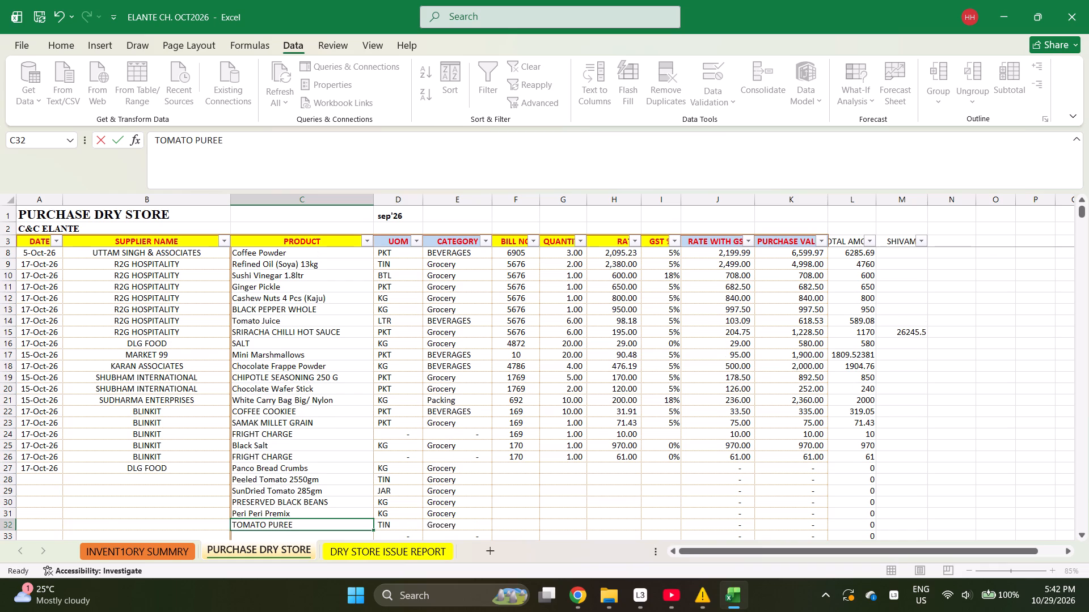
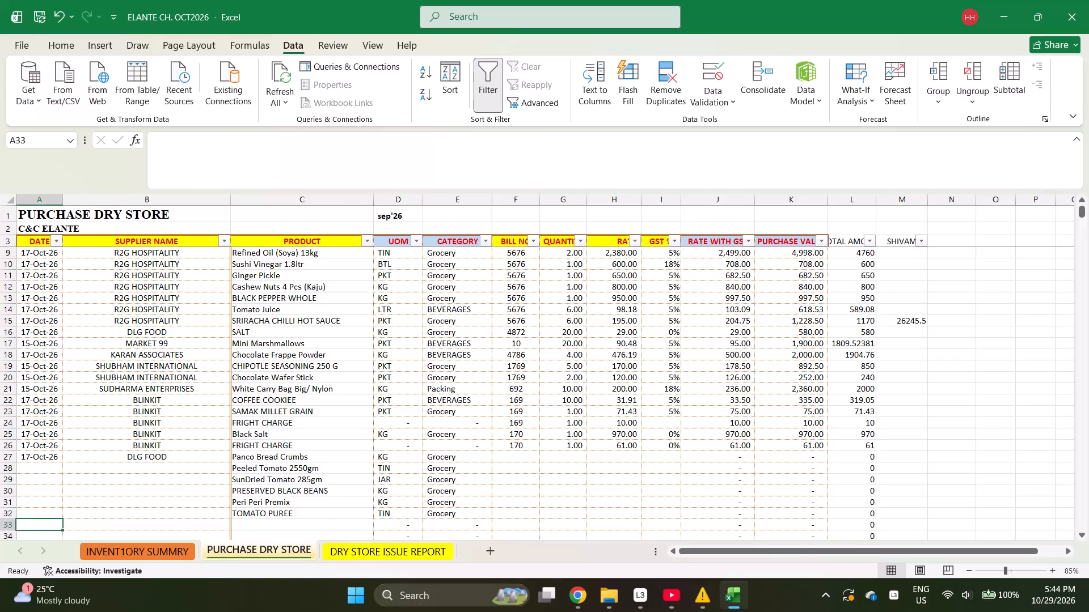
Fill the 17-Oct-26 date and DLG FOOD supplier from row 27 down through row 32, alongside the listed products.
{"action": "key", "text": "shift+Right"}
{"action": "key", "text": "shift+Down"}
{"action": "key", "text": "shift+Down"}
{"action": "key", "text": "shift+Down"}
{"action": "key", "text": "shift+Down"}
{"action": "key", "text": "shift+Down"}
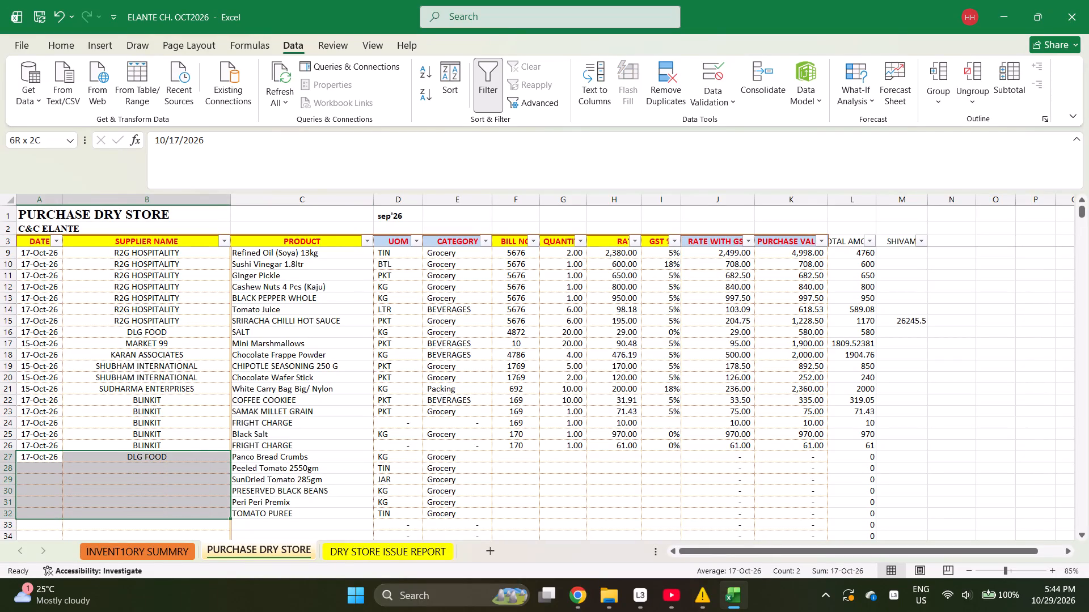
{"action": "key", "text": "ctrl+d"}
Go to the quantity cell G27 of the Panco Bread Crumbs row and save the workbook.
{"action": "key", "text": "Right"}
{"action": "key", "text": "ctrl+Right"}
{"action": "key", "text": "ctrl+Right"}
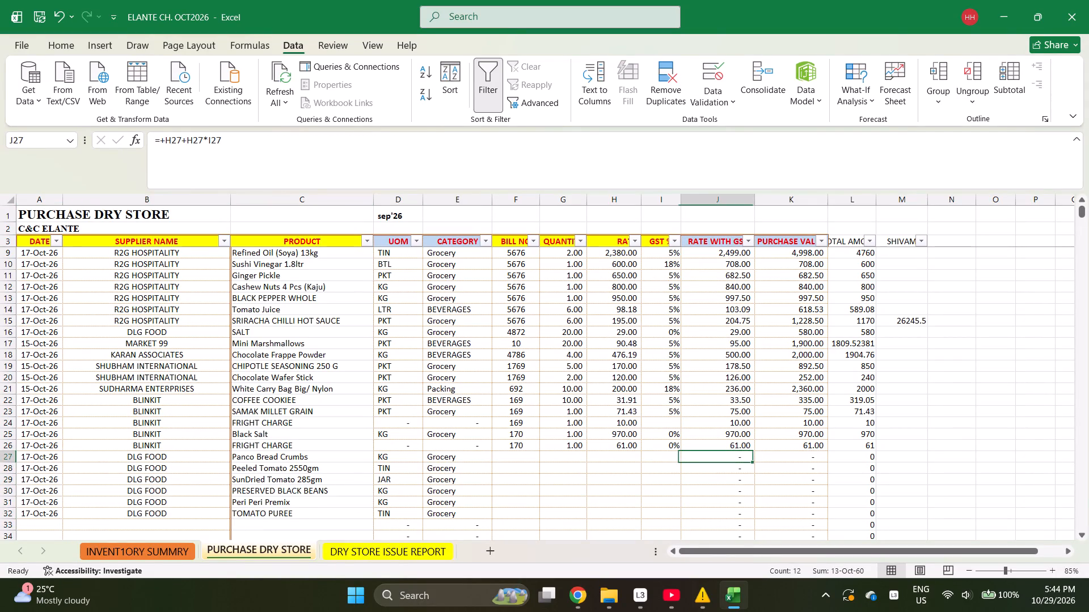
{"action": "key", "text": "Left"}
{"action": "key", "text": "Left"}
{"action": "key", "text": "Left"}
{"action": "key", "text": "ctrl+s"}
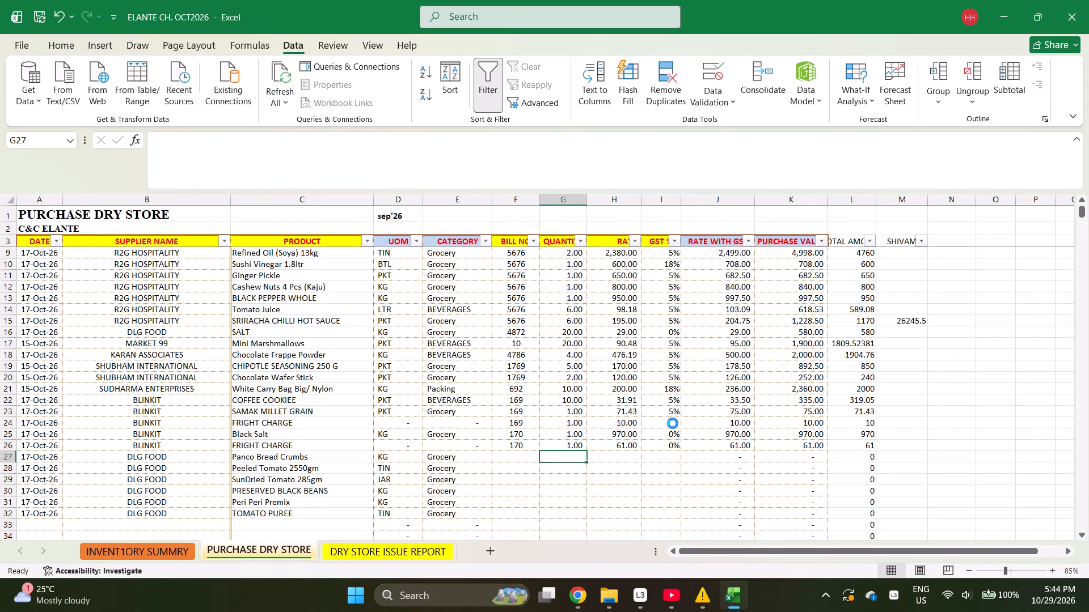